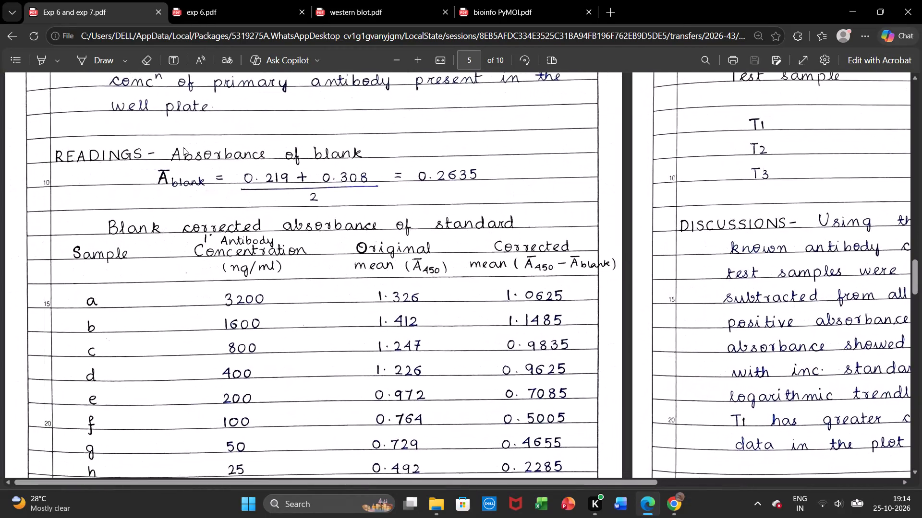
Examine the ELISA readings page, covering the blank absorbance and the blank-corrected absorbance table for samples a–h and T1–T3.
scroll(183, 147, down, 1)
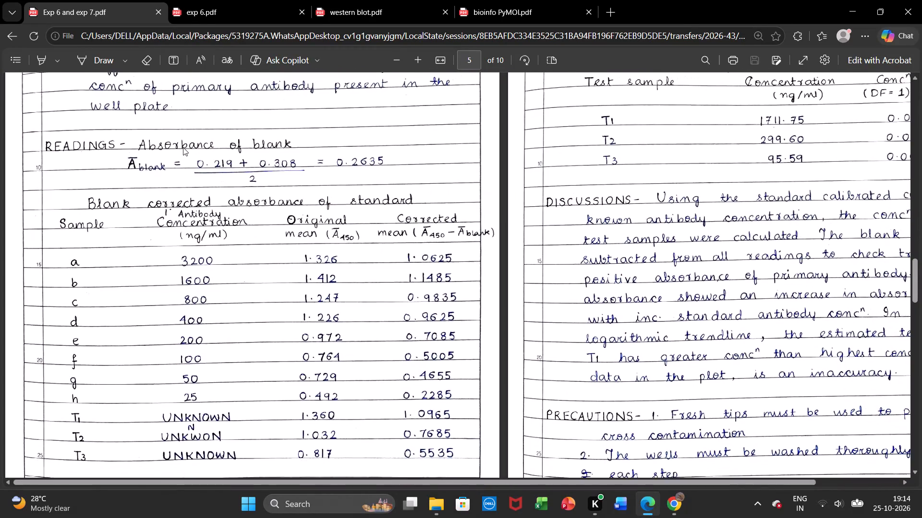
scroll(183, 147, right, 2)
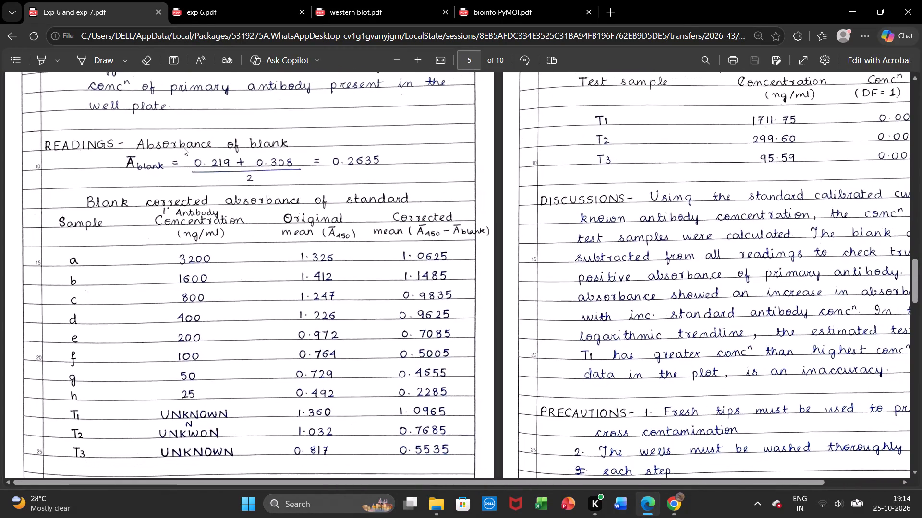
scroll(183, 147, right, 1)
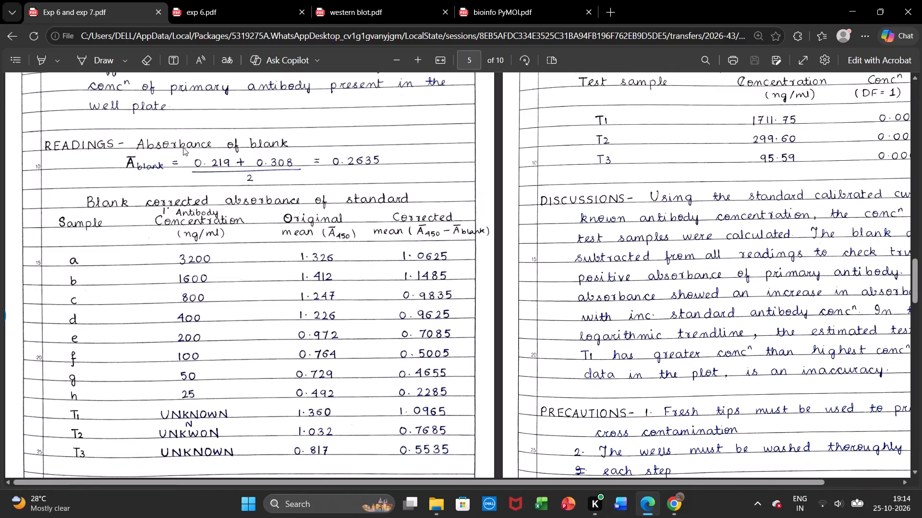
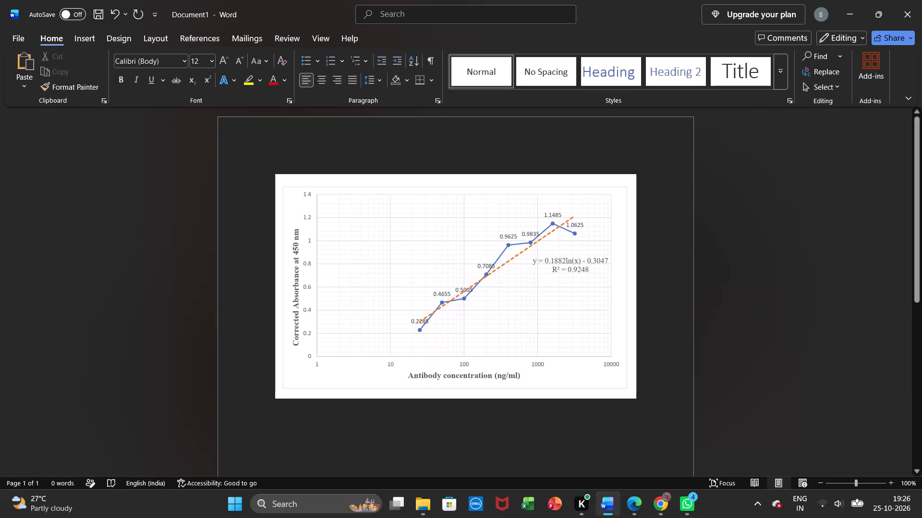
In the Word document, crop the chart picture's outer white margins and frame to about 8.93 cm high by 15.18 cm wide.
click(334, 184)
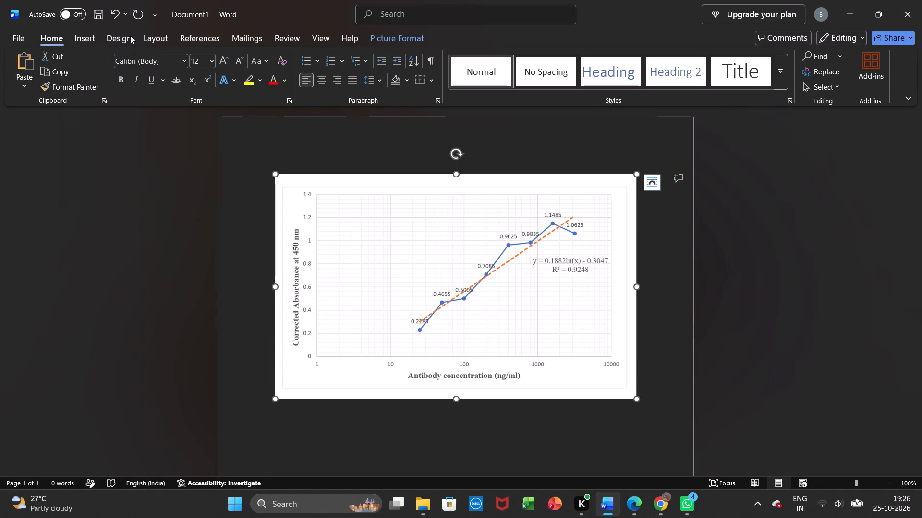
drag(115, 47, 108, 36)
click(108, 36)
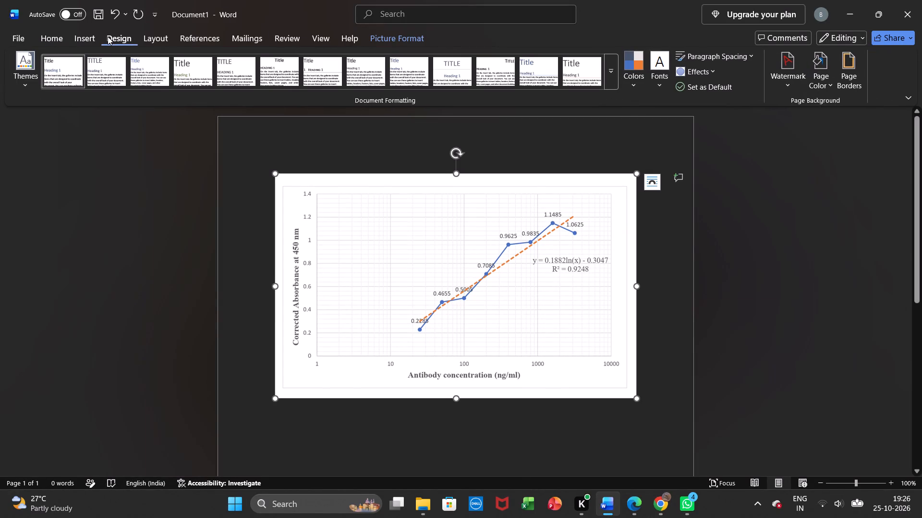
click(51, 35)
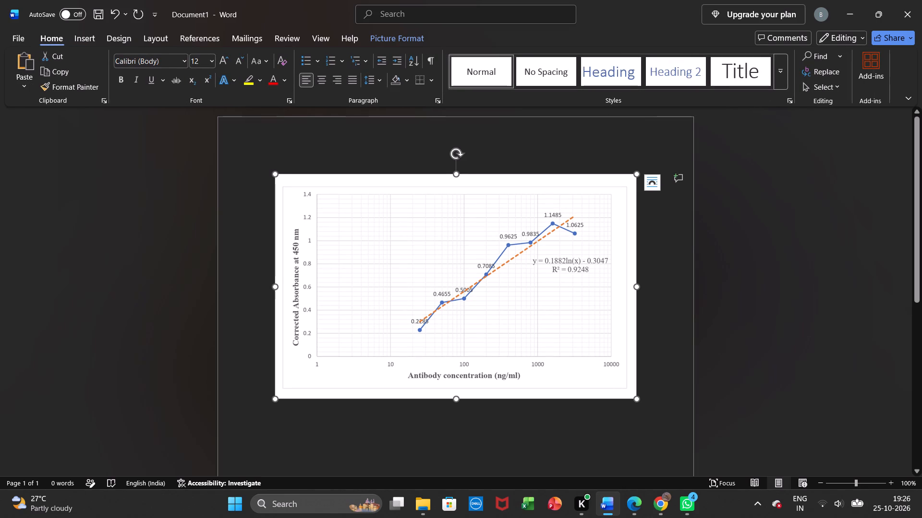
double_click(461, 280)
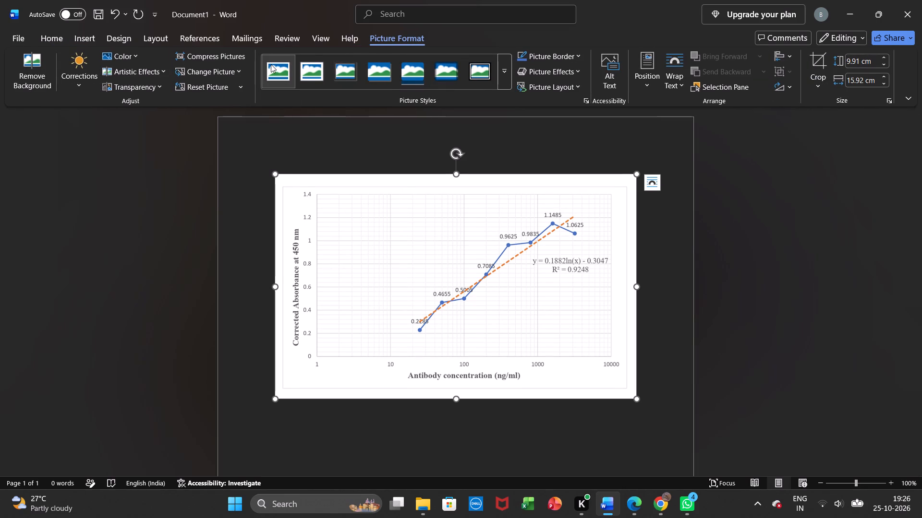
click(812, 78)
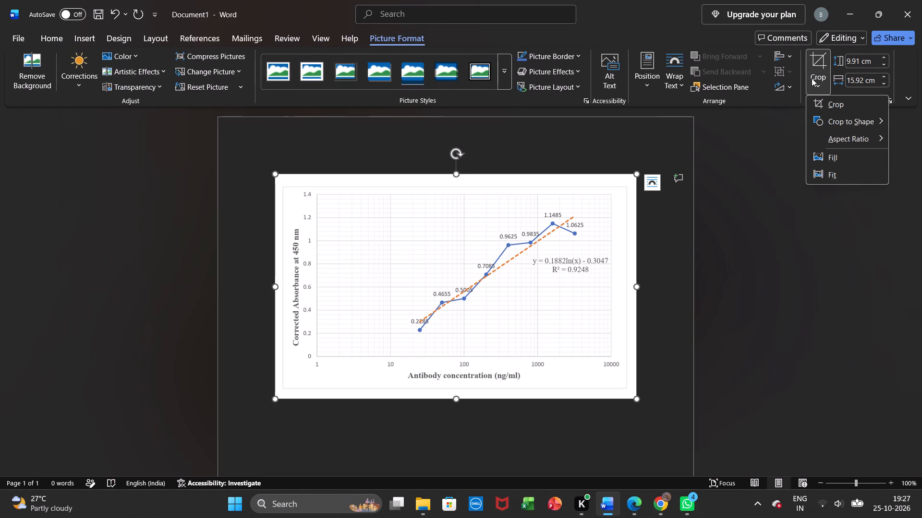
click(825, 71)
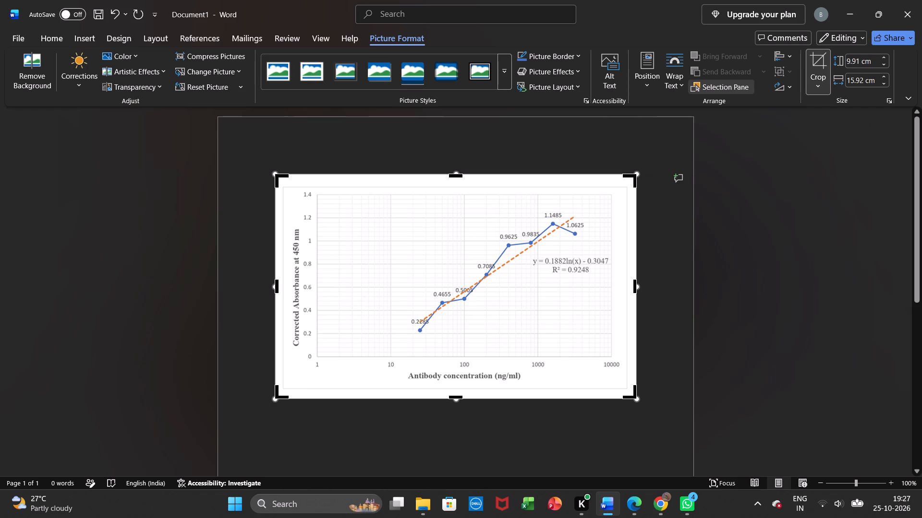
drag(277, 177, 281, 187)
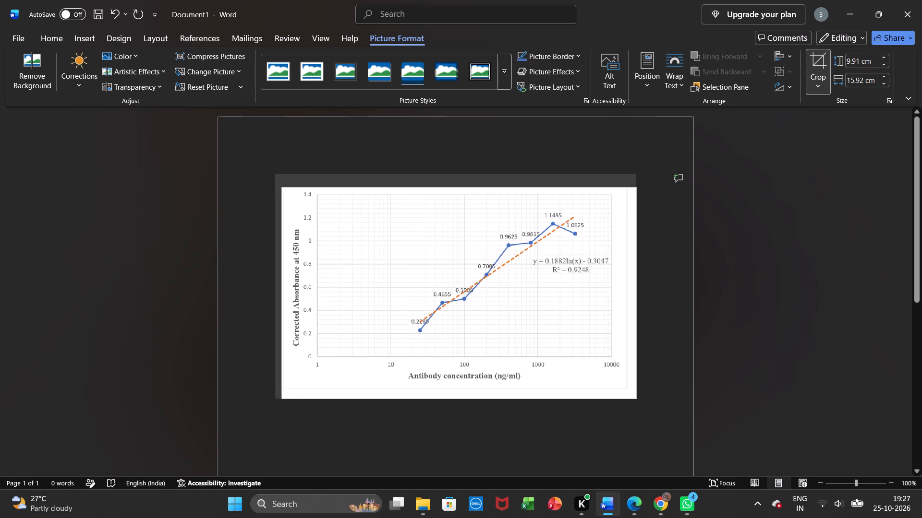
drag(281, 187, 282, 187)
drag(628, 384, 626, 383)
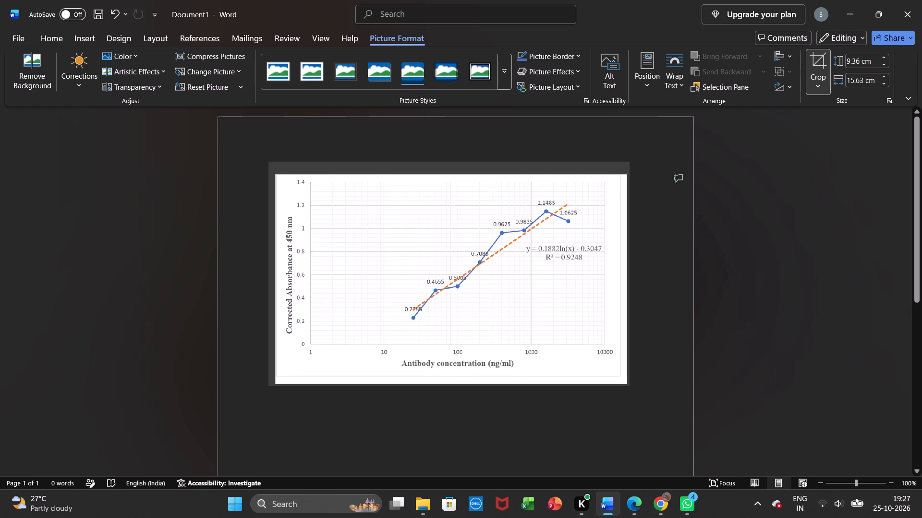
drag(626, 383, 619, 377)
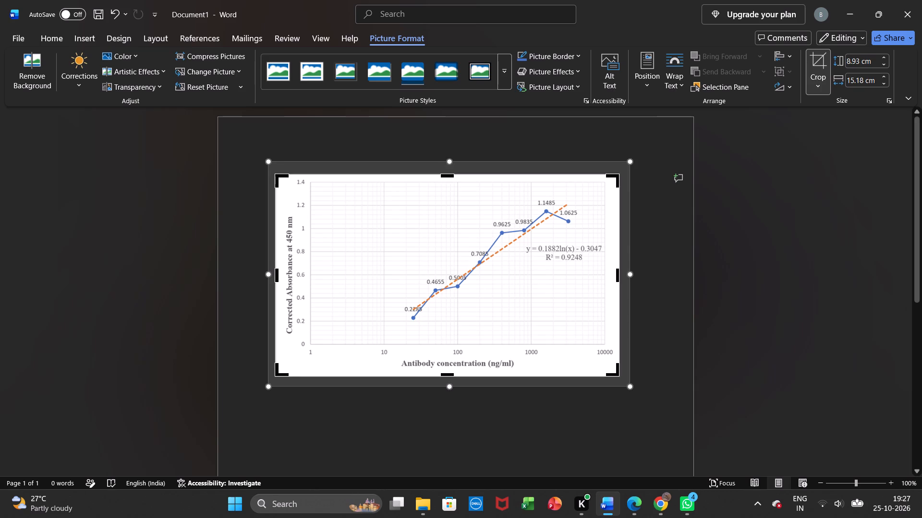
key(Return)
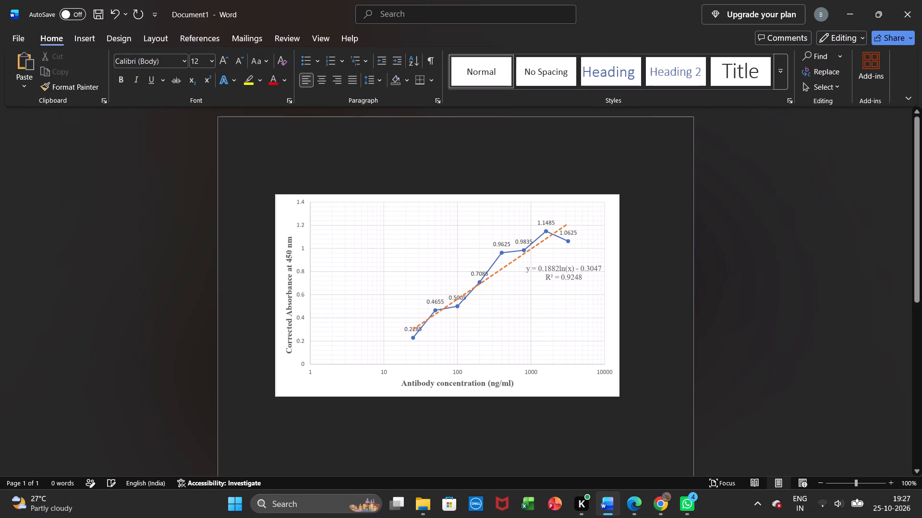
Enlarge the cropped chart picture proportionally from its lower-right corner so it extends slightly further across the page.
drag(435, 254, 409, 226)
drag(350, 217, 332, 207)
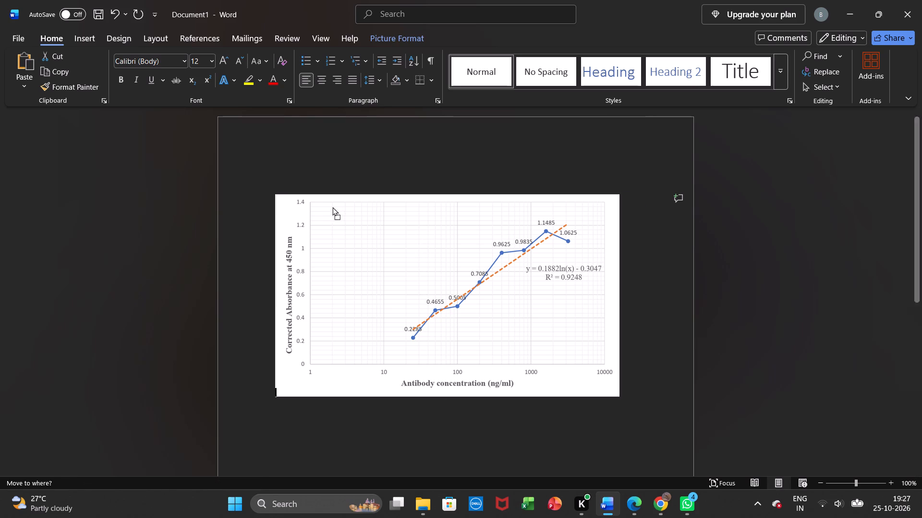
drag(332, 207, 328, 203)
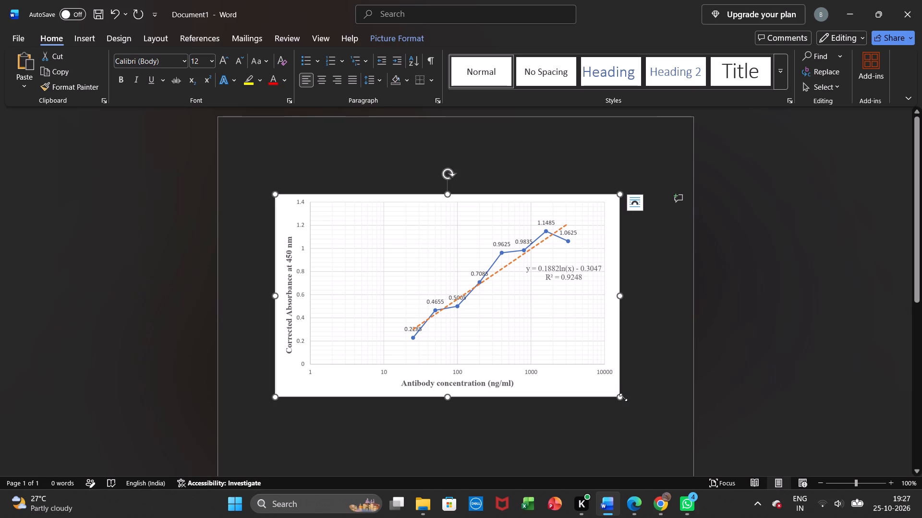
drag(623, 397, 652, 409)
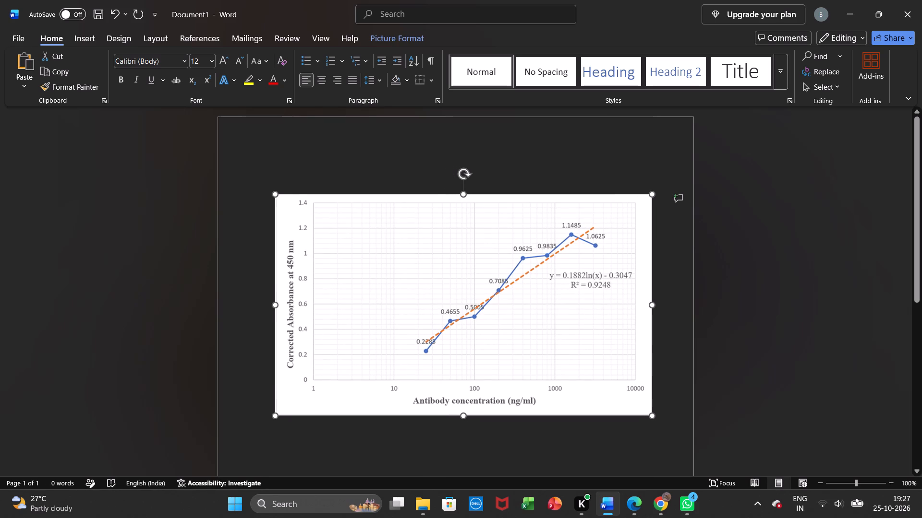
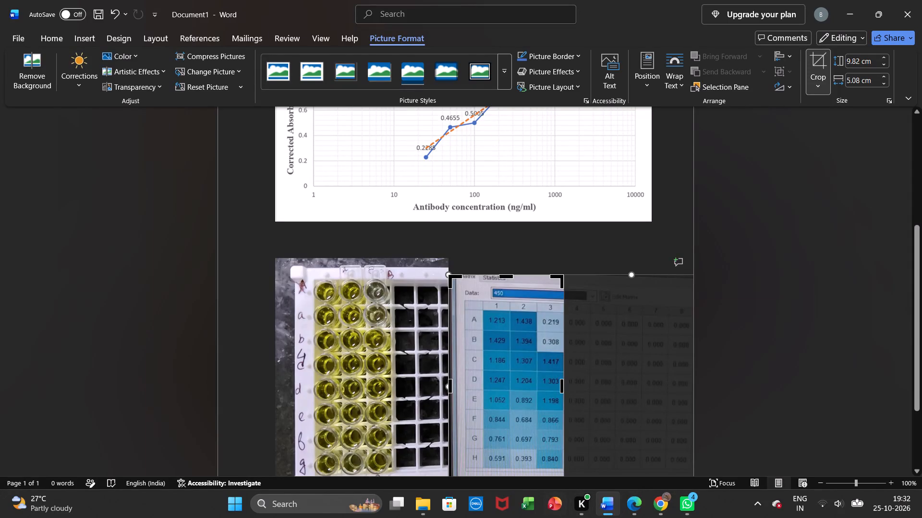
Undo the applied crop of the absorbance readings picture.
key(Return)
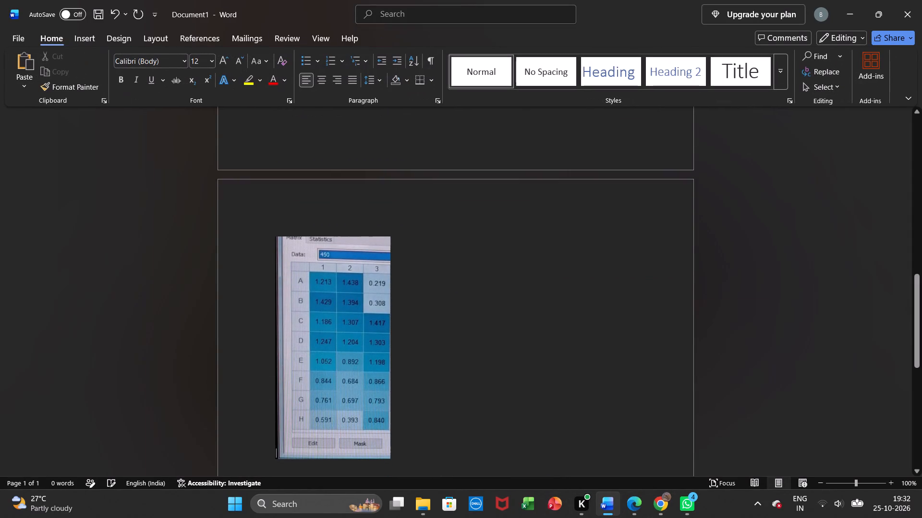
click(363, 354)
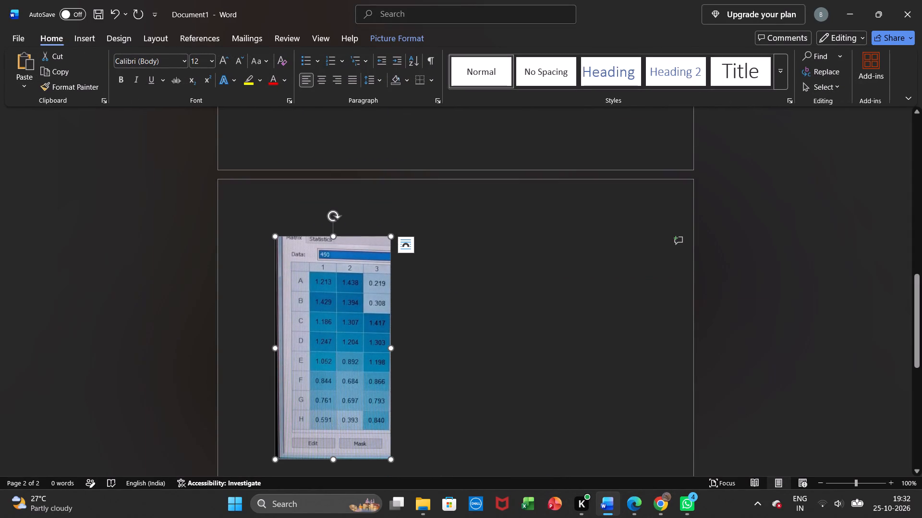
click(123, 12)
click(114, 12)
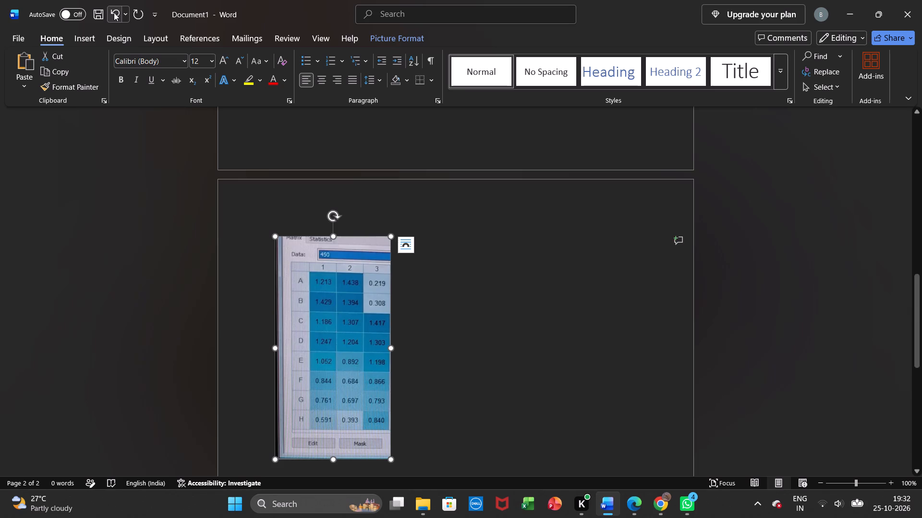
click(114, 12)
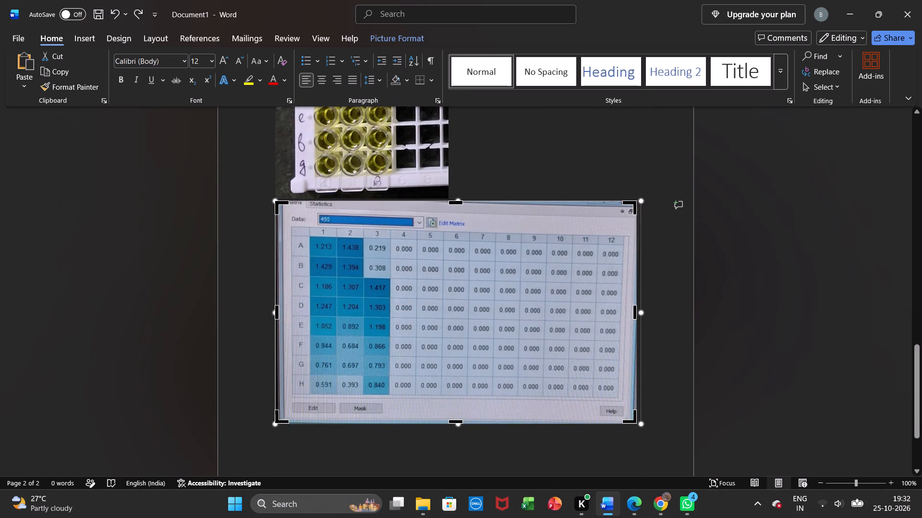
Crop the readings picture to the Data row and columns 1–3 of rows A–H, removing the empty columns, top strip and bottom Edit/Mask area.
drag(635, 313, 495, 331)
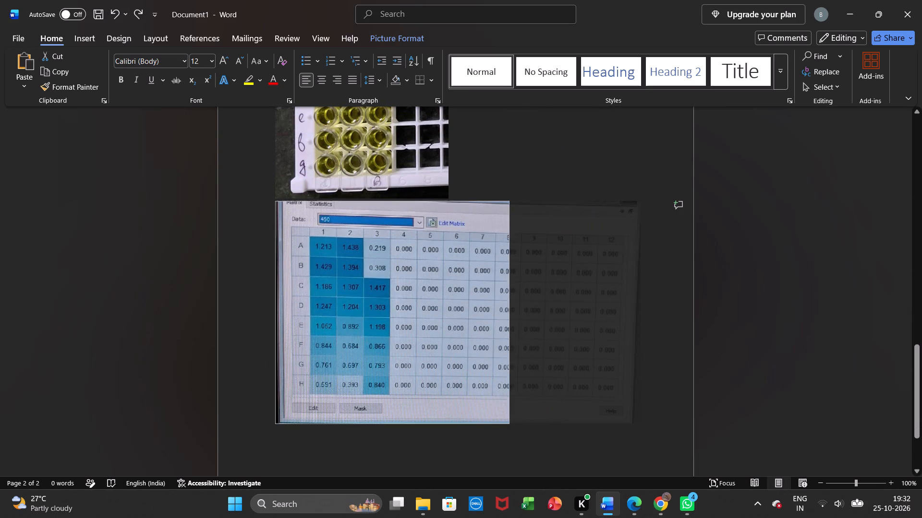
drag(495, 331, 395, 329)
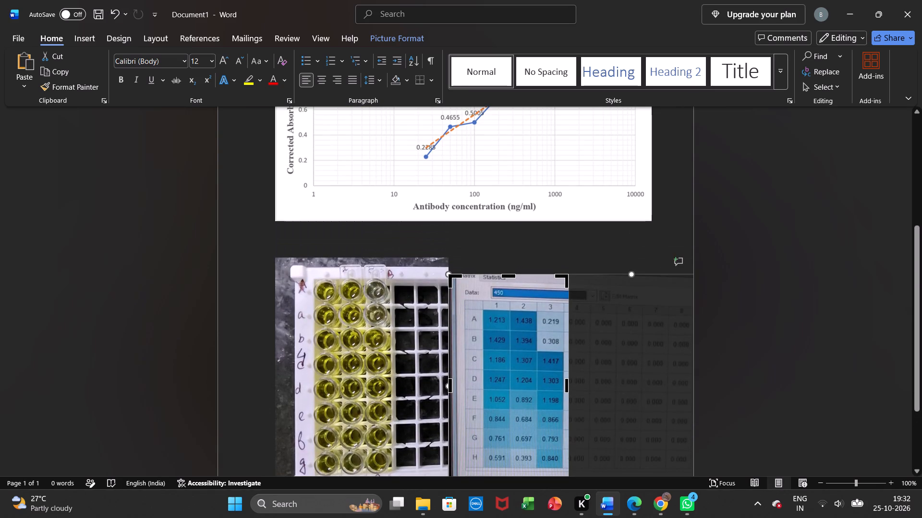
drag(508, 276, 508, 277)
drag(508, 277, 508, 281)
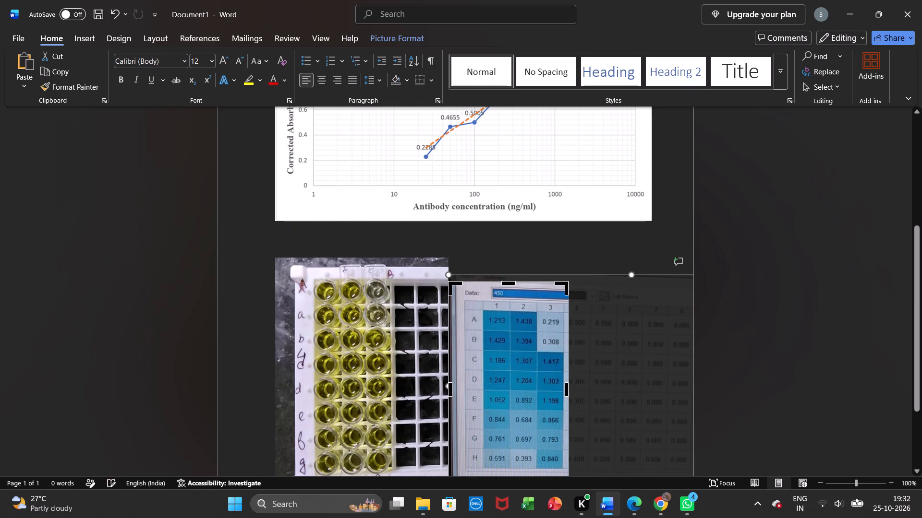
scroll(591, 233, down, 1)
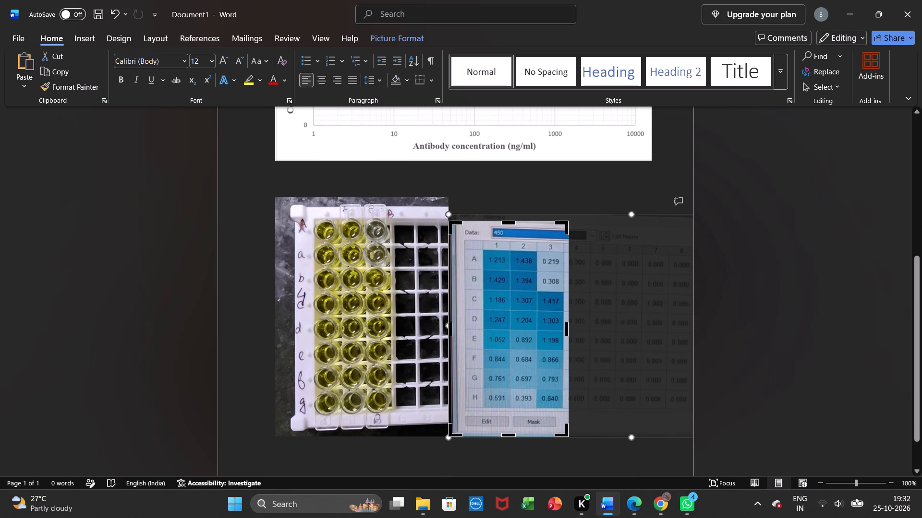
drag(511, 436, 511, 413)
key(Return)
Insert spaces between the well-plate photo and the cropped readings picture to separate them on the same line.
drag(355, 372, 552, 132)
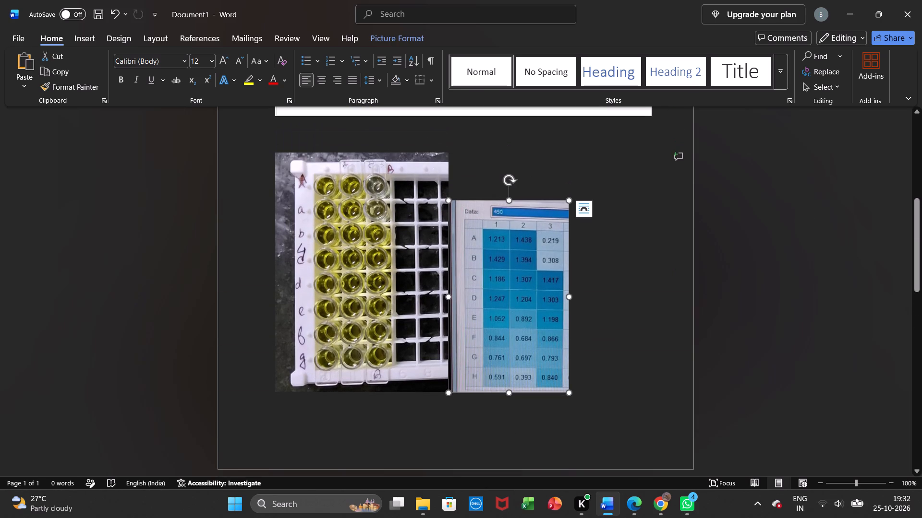
key(space)
key(space)
key(space)
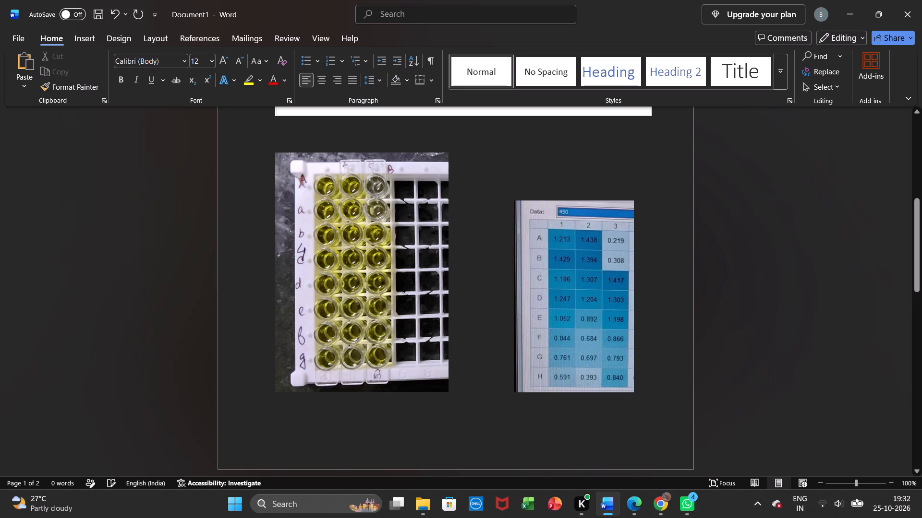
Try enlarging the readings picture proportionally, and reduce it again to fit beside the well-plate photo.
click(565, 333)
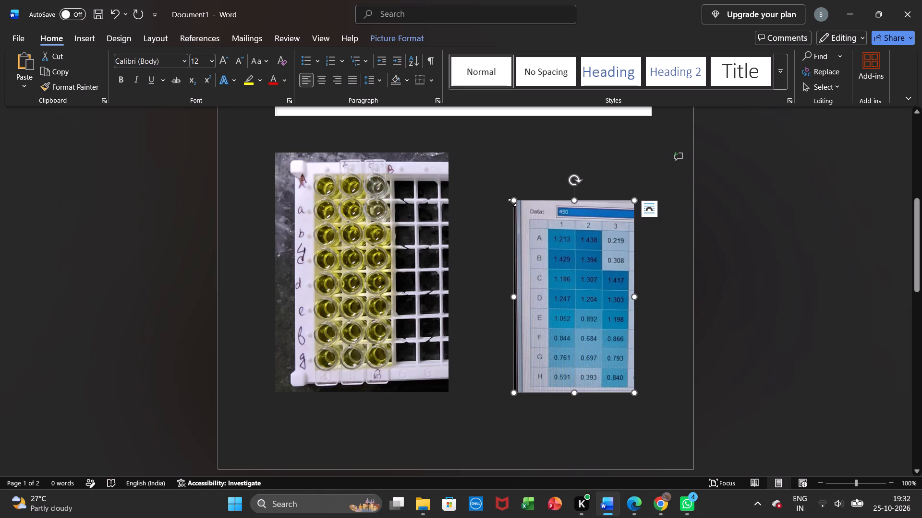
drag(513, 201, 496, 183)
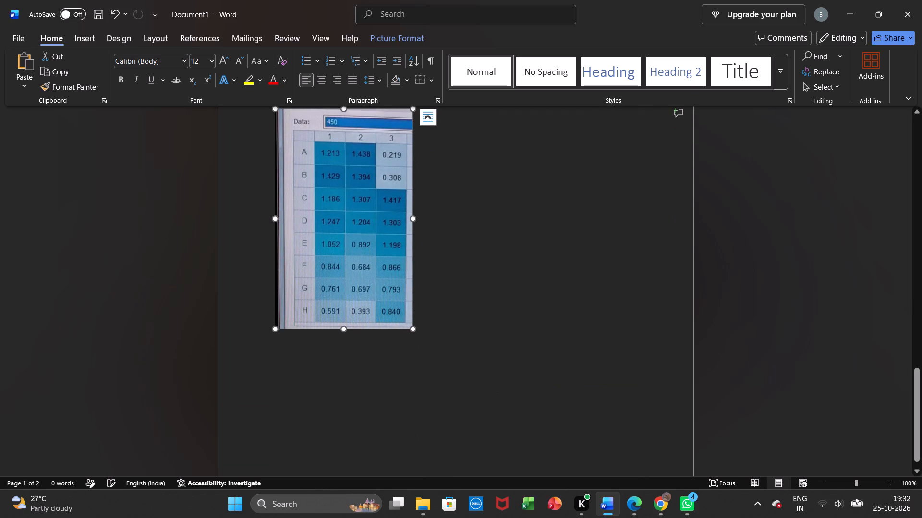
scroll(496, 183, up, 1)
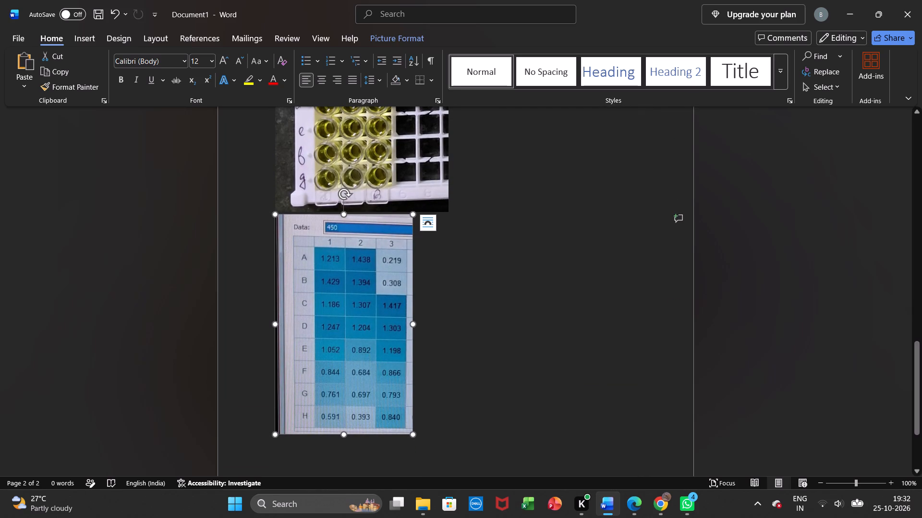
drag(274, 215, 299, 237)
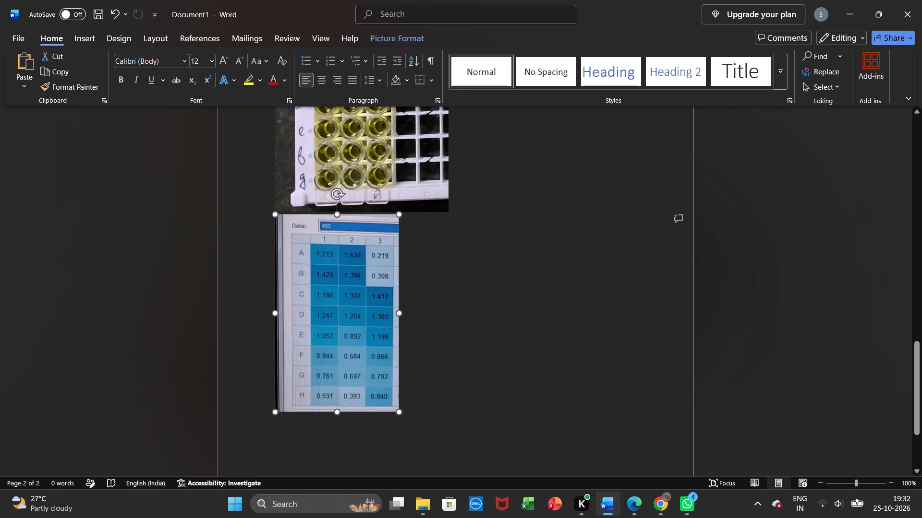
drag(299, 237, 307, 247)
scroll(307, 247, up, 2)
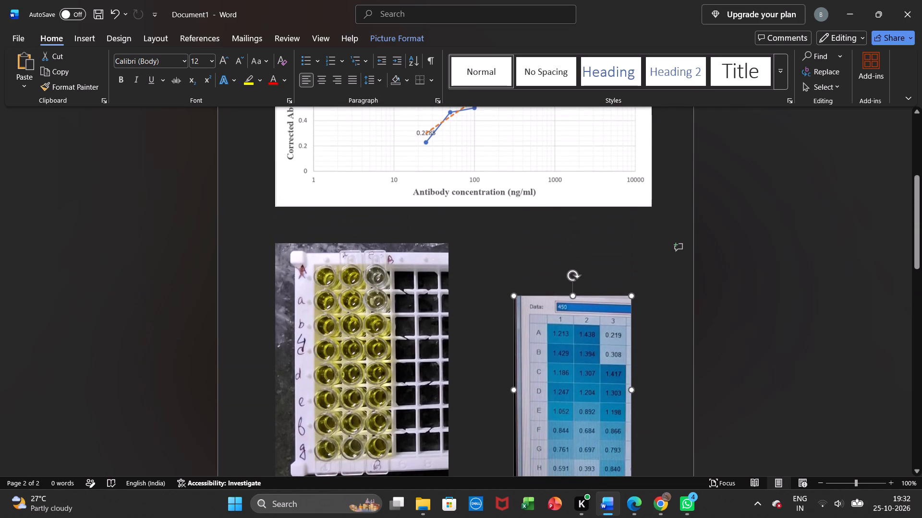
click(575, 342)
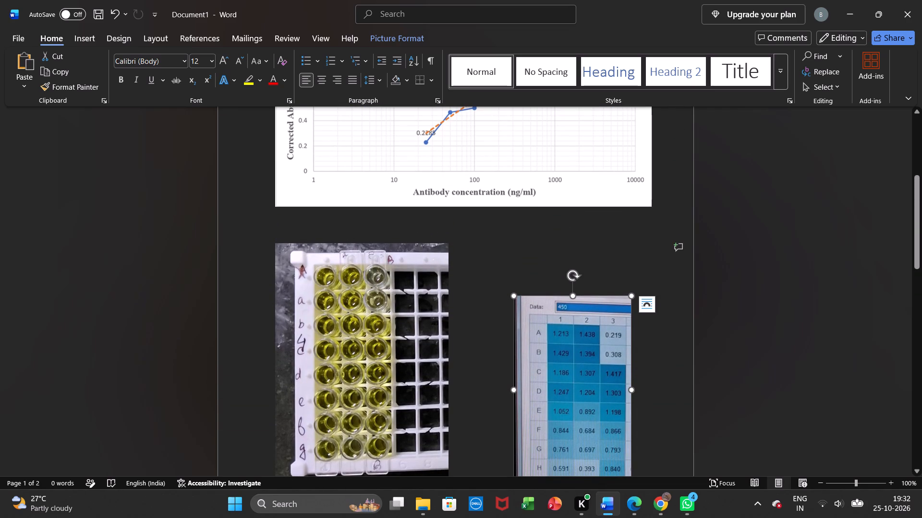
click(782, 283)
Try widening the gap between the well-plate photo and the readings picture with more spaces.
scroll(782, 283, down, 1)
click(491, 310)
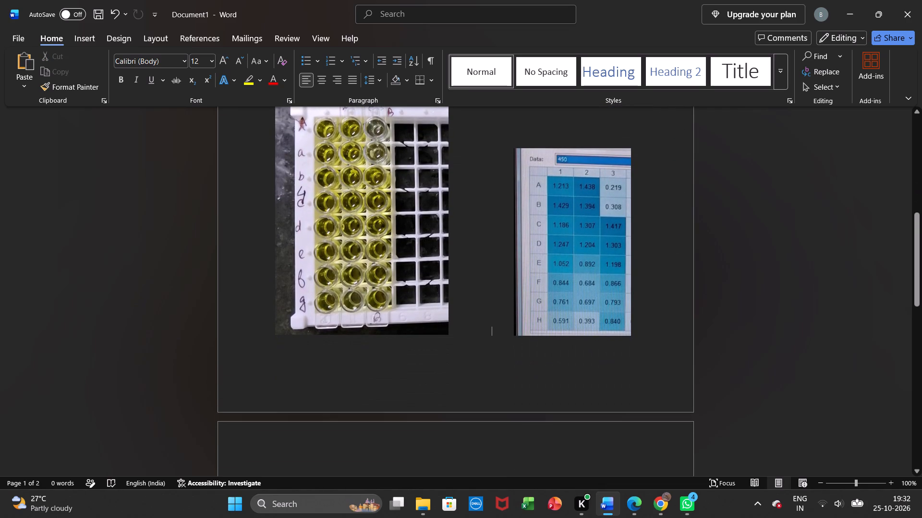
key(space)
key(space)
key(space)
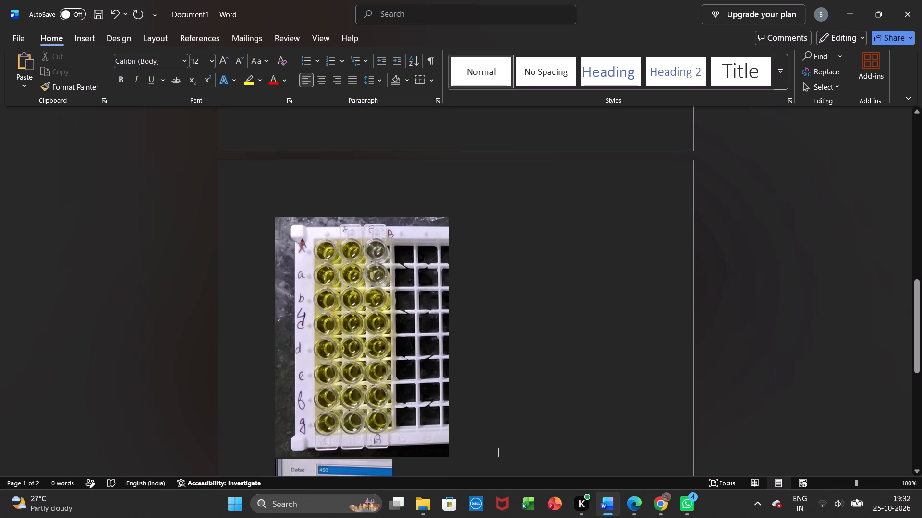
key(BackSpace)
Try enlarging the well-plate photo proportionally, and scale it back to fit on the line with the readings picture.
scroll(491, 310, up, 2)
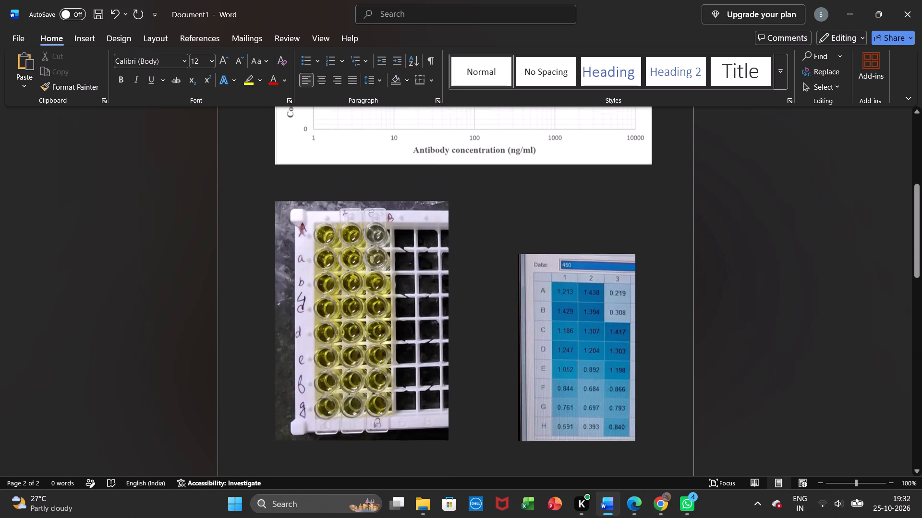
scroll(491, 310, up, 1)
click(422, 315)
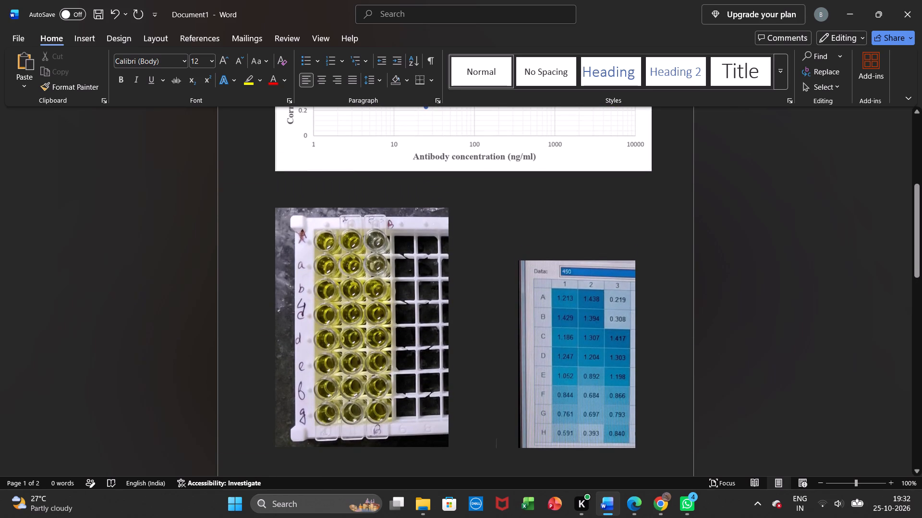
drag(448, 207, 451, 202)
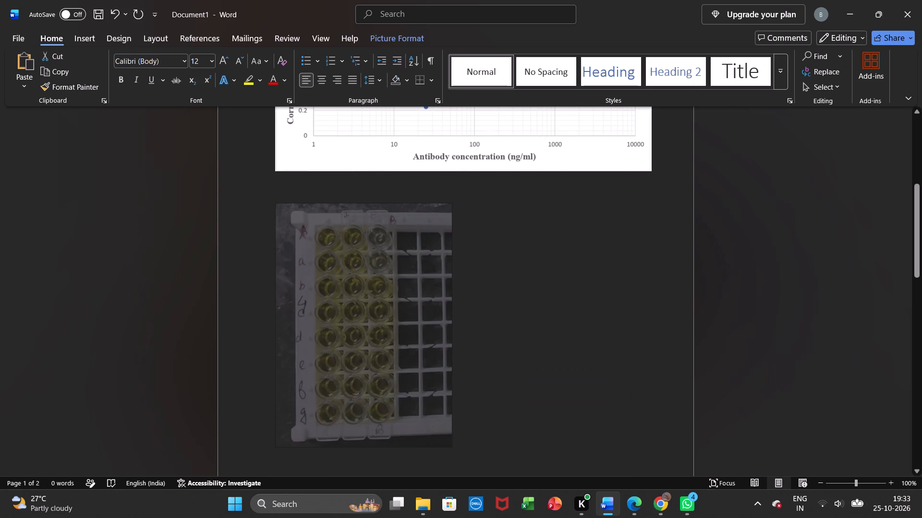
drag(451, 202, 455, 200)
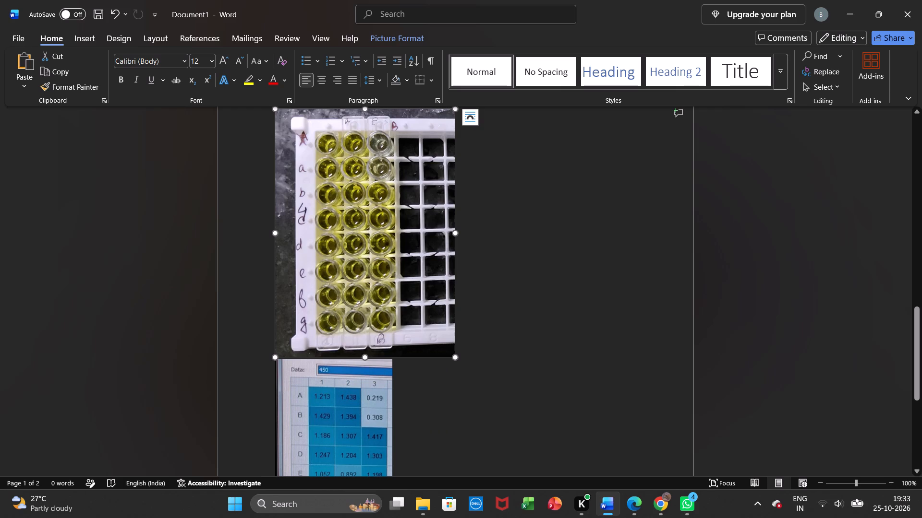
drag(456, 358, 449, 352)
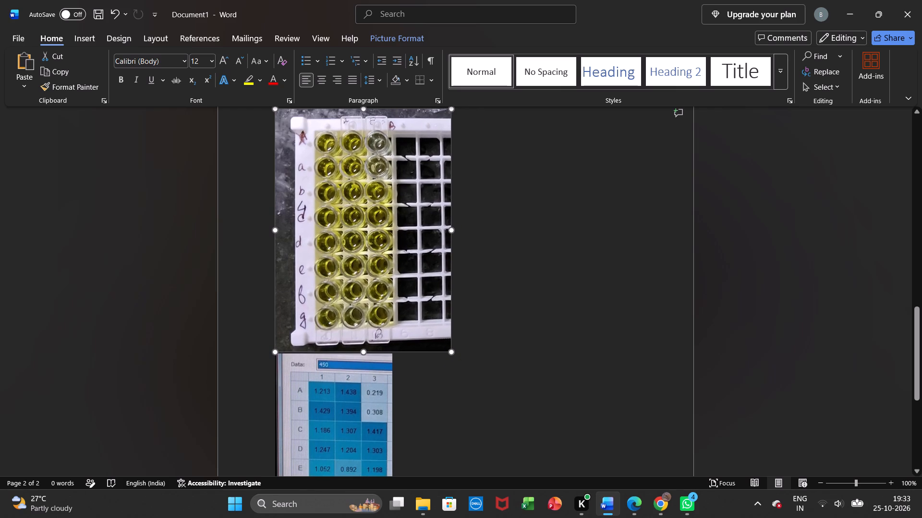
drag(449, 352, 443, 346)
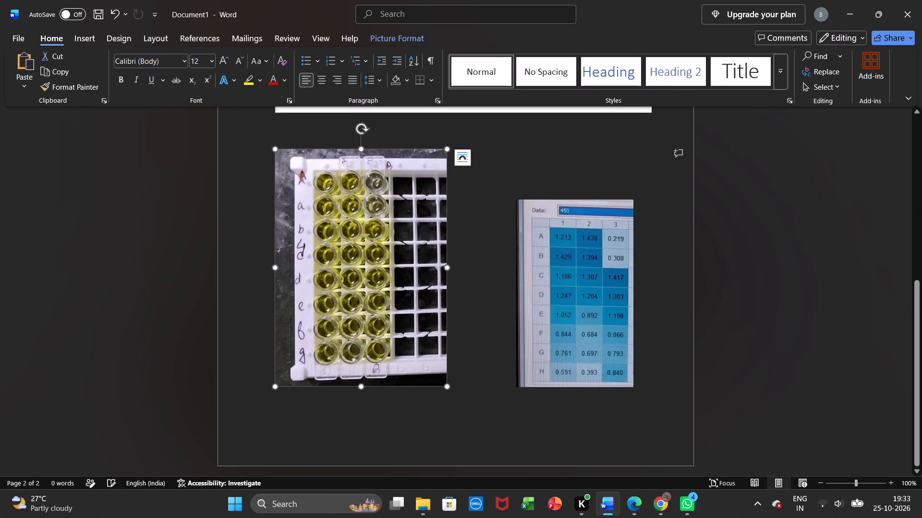
Delete surplus spaces between the well-plate photo and the readings picture to bring the two closer together.
click(499, 314)
key(BackSpace)
key(BackSpace)
key(BackSpace)
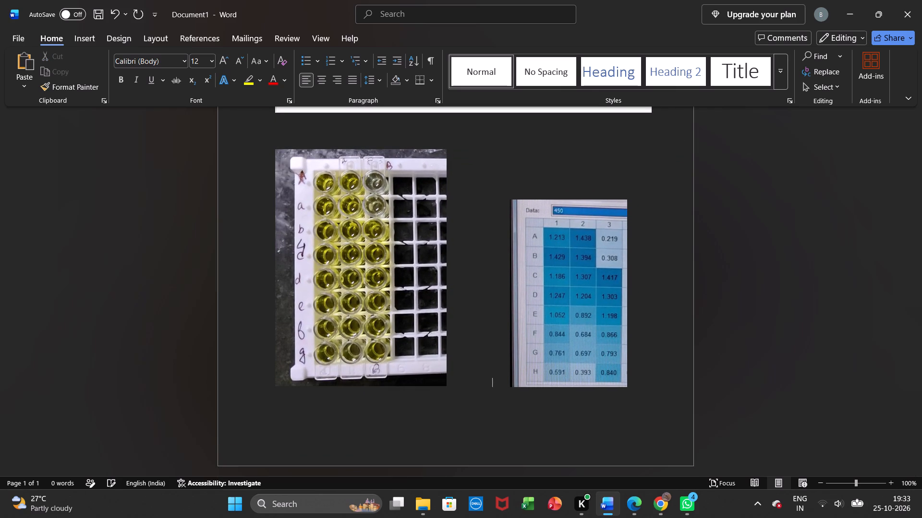
key(BackSpace)
key(BackSpace)
key(BackSpace)
key(BackSpace)
key(BackSpace)
key(BackSpace)
key(BackSpace)
key(BackSpace)
key(BackSpace)
key(BackSpace)
key(BackSpace)
key(BackSpace)
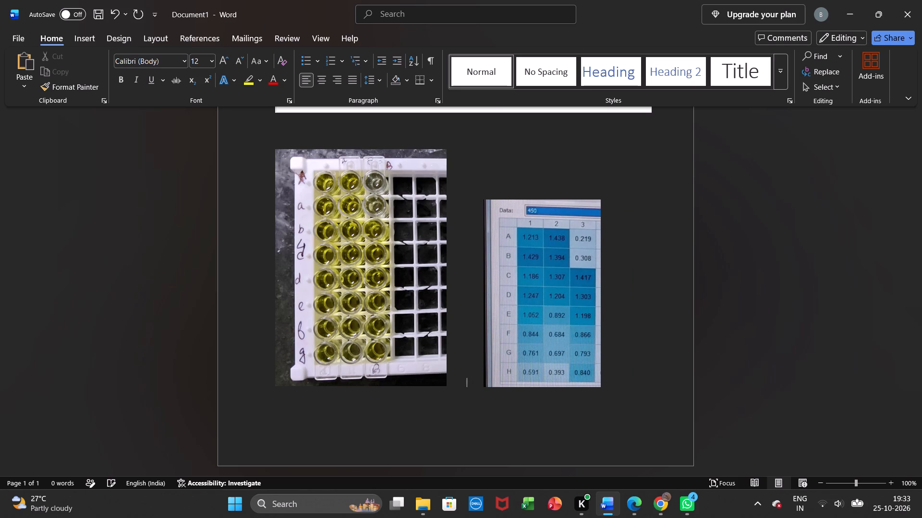
Enlarge the well-plate photo proportionally by a small amount, keeping it beside the readings picture.
click(407, 257)
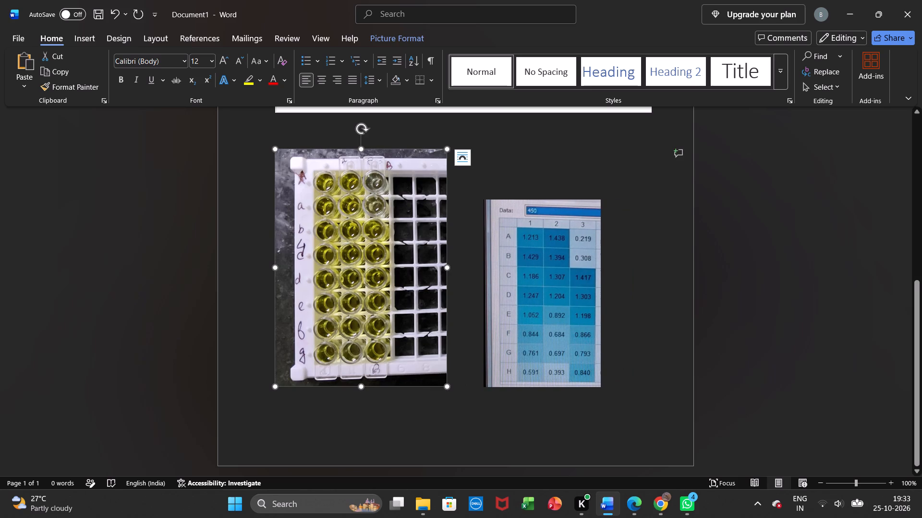
click(449, 145)
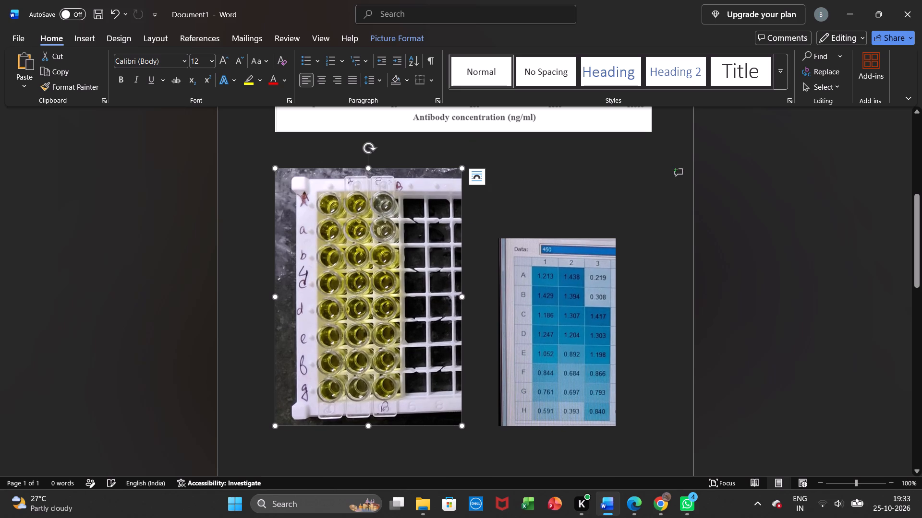
Trim the remaining spaces between the well-plate photo and the readings picture, leaving only a narrow gap.
click(554, 276)
click(484, 299)
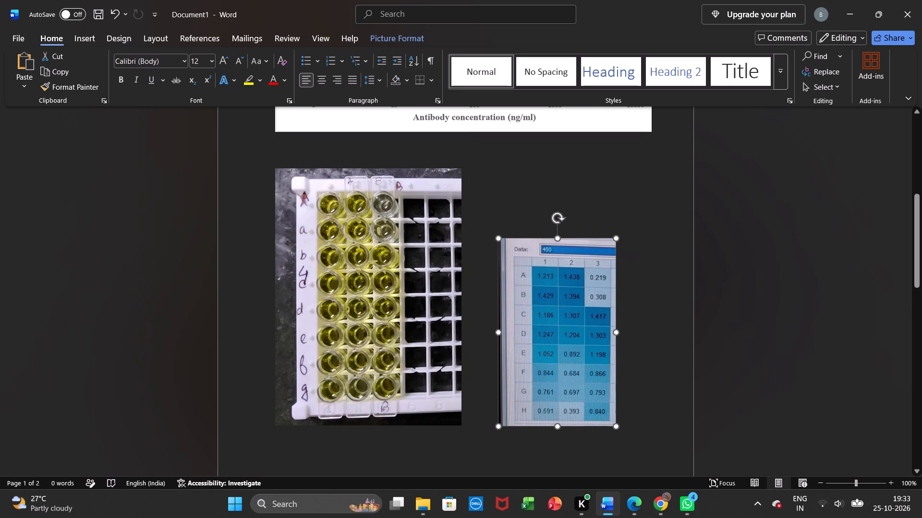
key(BackSpace)
key(BackSpace)
key(BackSpace)
key(BackSpace)
key(BackSpace)
key(BackSpace)
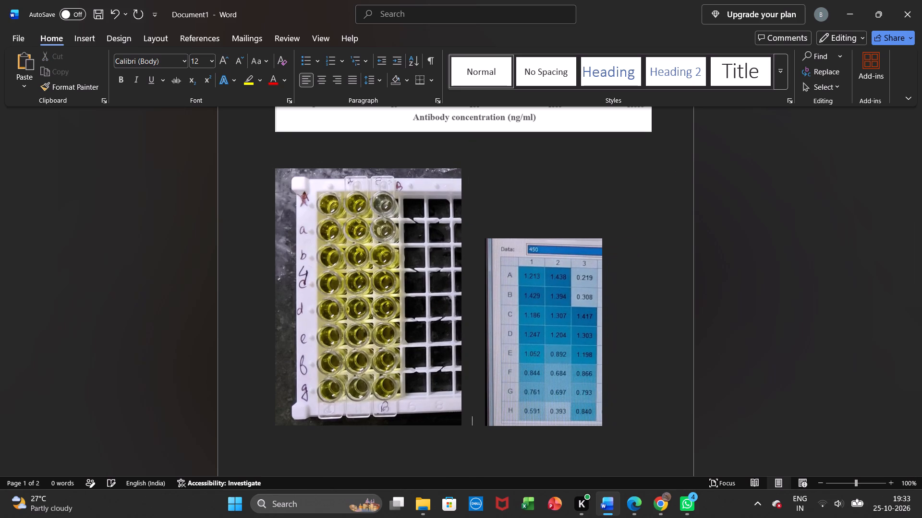
key(space)
Enlarge the absorbance readings picture proportionally, bringing its height closer to that of the well-plate photo.
click(570, 268)
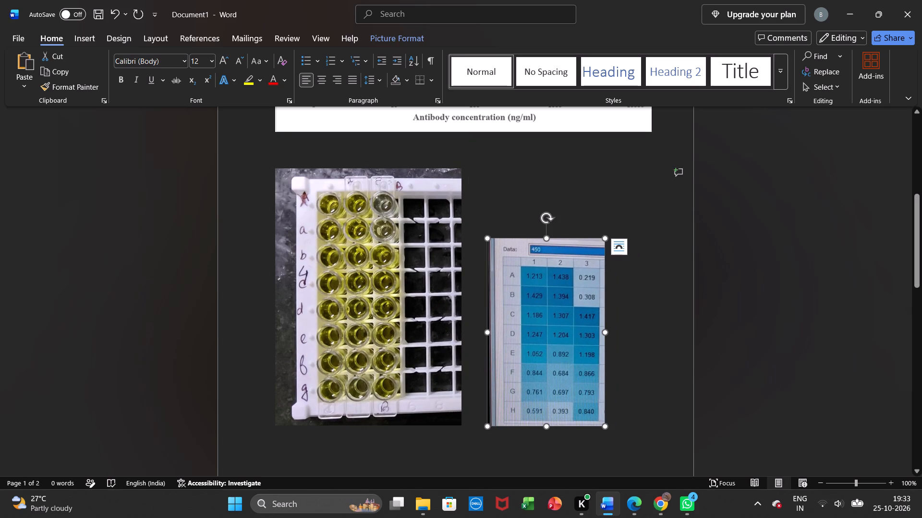
drag(607, 239, 614, 229)
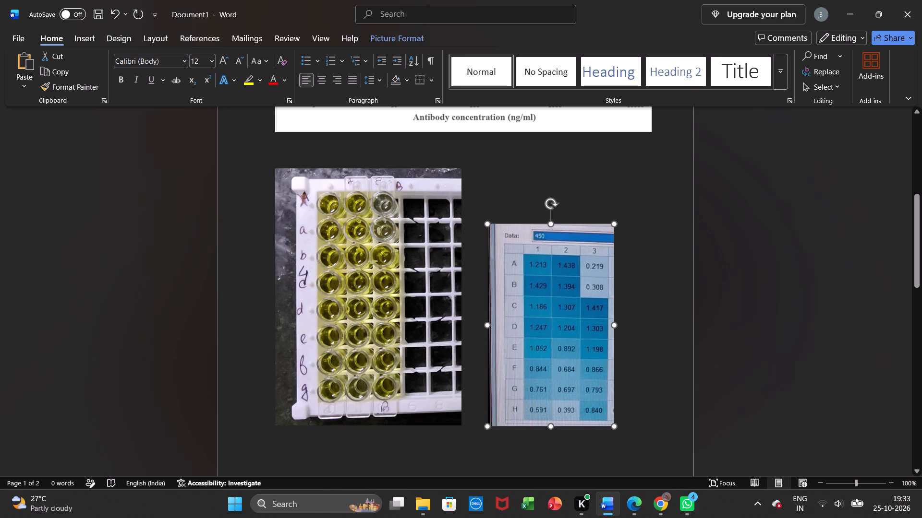
drag(614, 229, 619, 224)
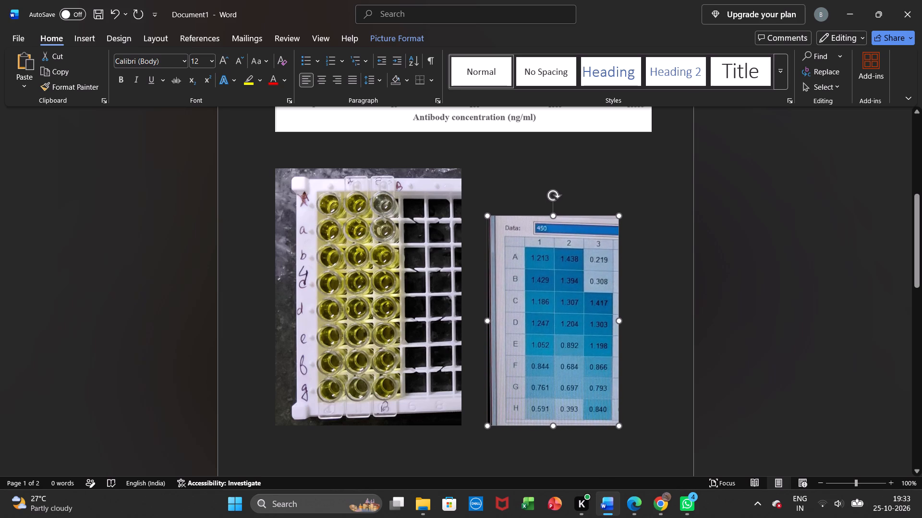
drag(619, 224, 635, 209)
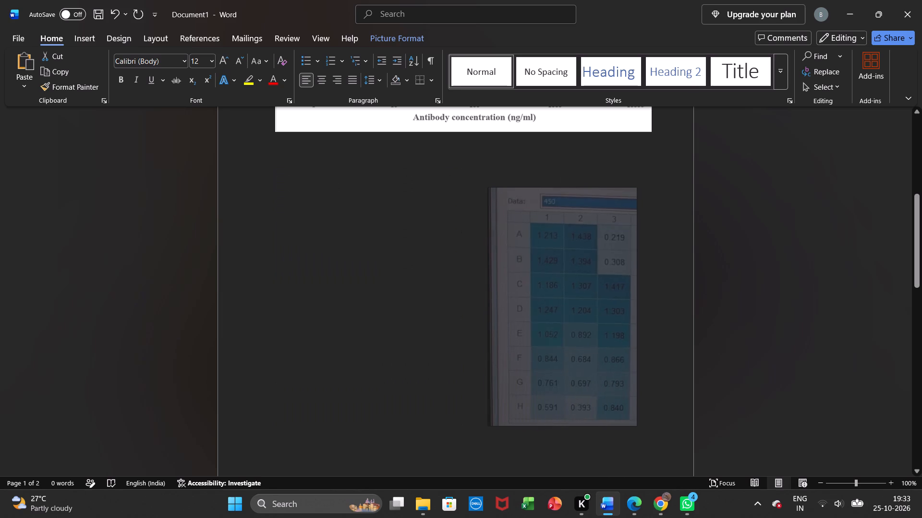
drag(635, 209, 630, 216)
Delete four spaces between the well-plate photo and the readings picture to narrow the gap.
click(400, 345)
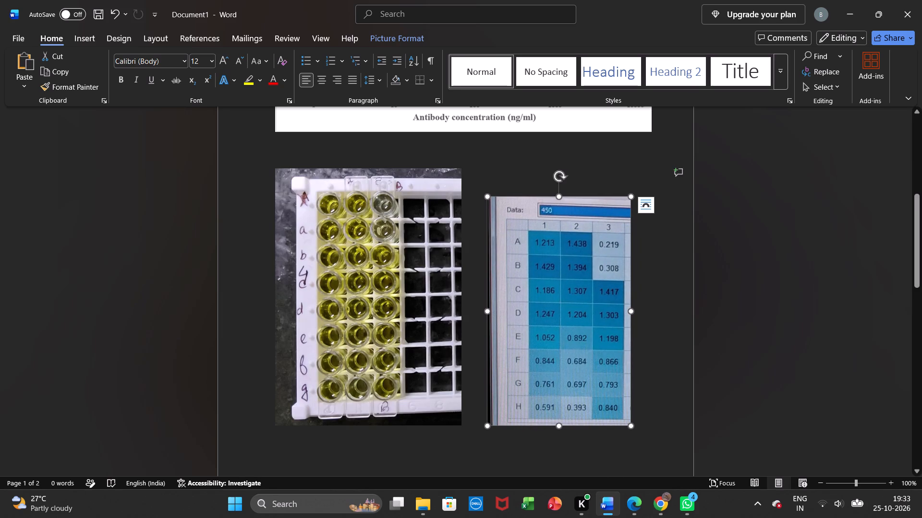
click(471, 353)
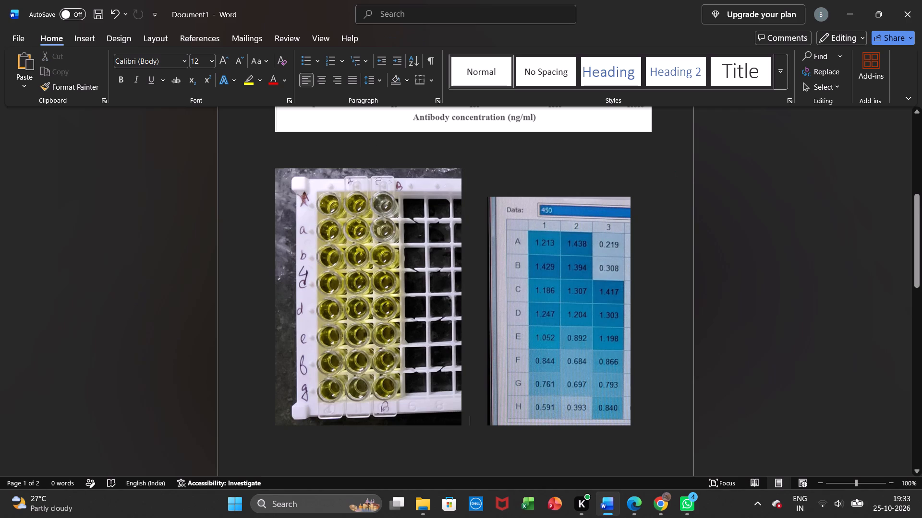
key(BackSpace)
key(BackSpace)
key(BackSpace)
key(BackSpace)
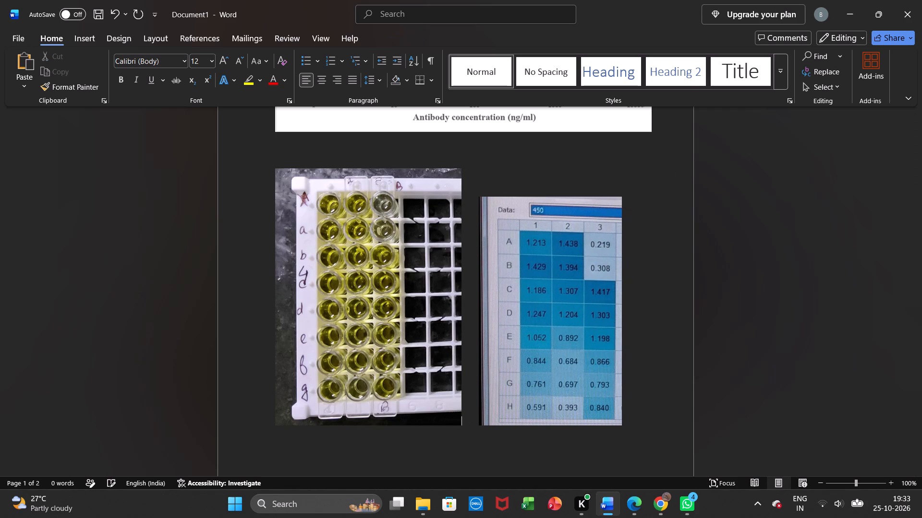
Crop the empty wells at the right edge of the well-plate photo, reducing its width to 6.9 cm with one empty column kept.
click(415, 306)
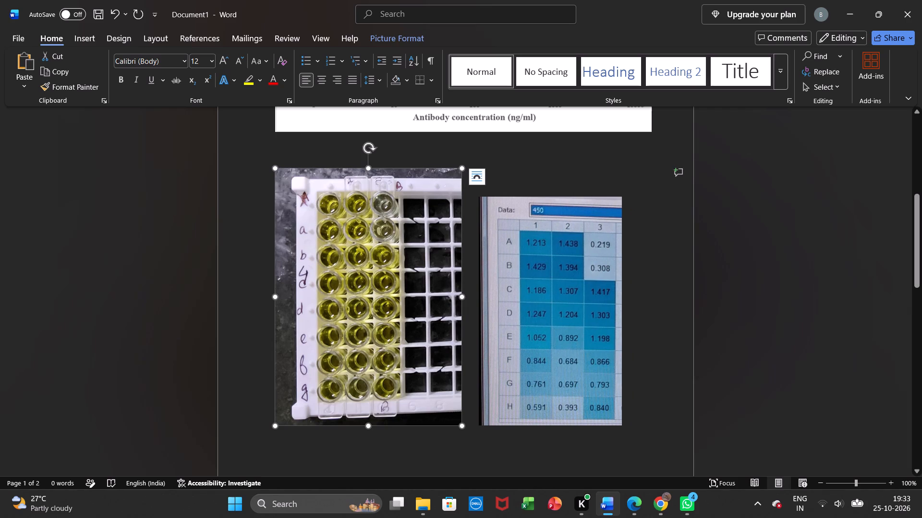
click(389, 300)
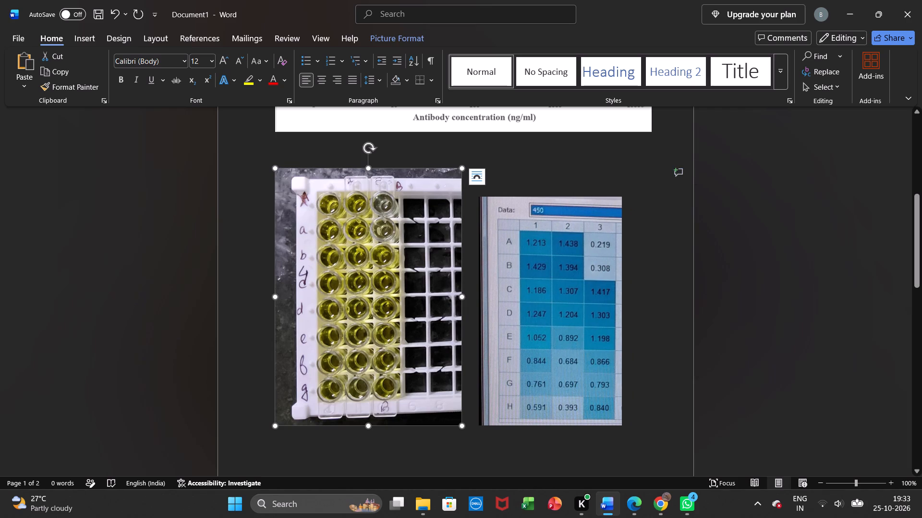
double_click(389, 300)
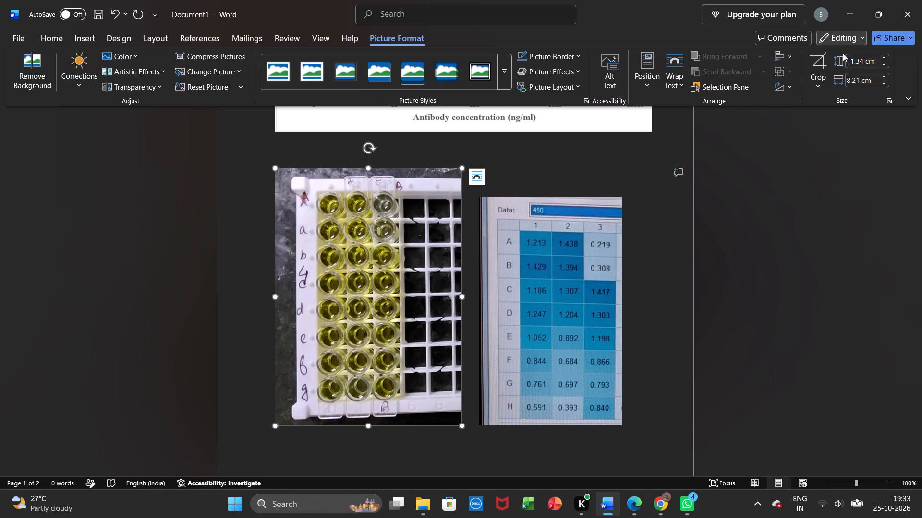
click(817, 59)
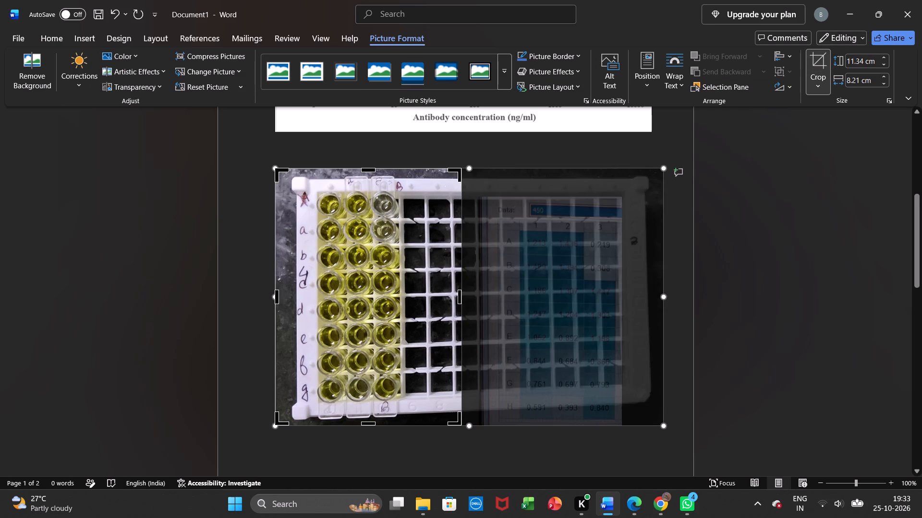
drag(461, 303, 432, 306)
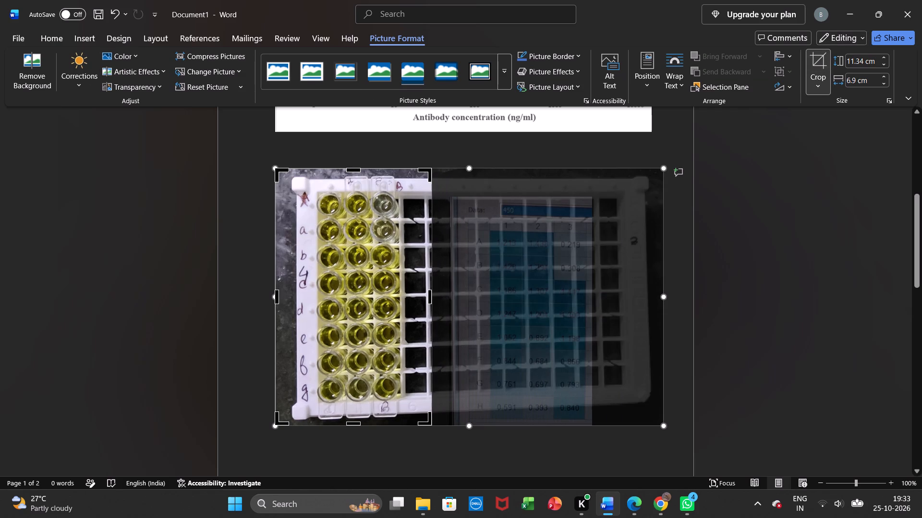
click(431, 300)
key(Return)
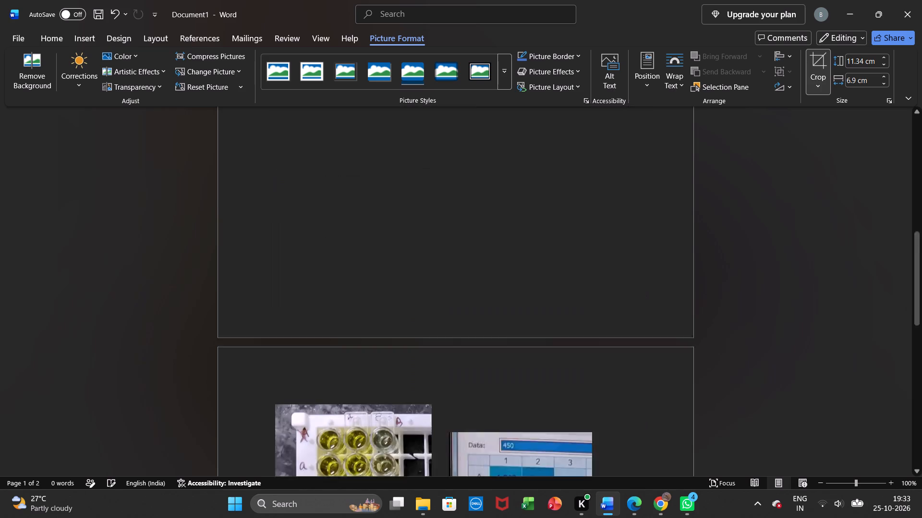
key(BackSpace)
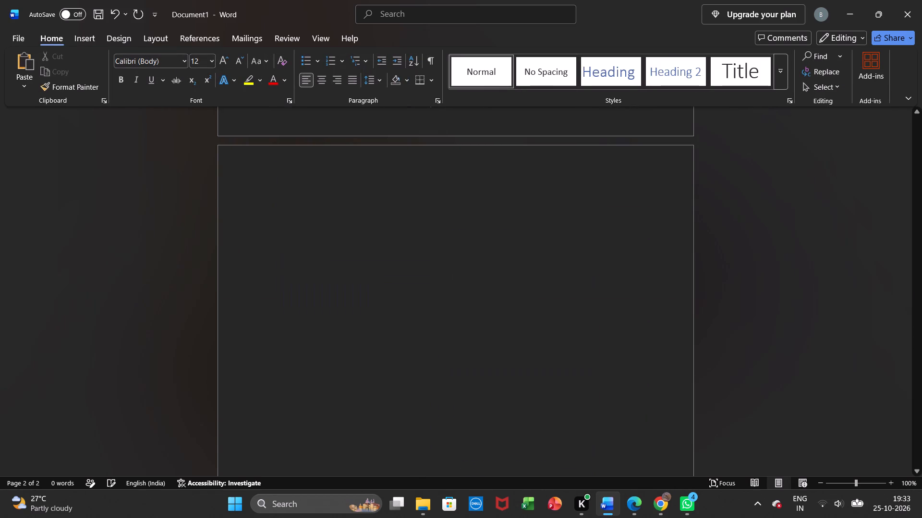
Enlarge the cropped well-plate photo proportionally by a very small amount.
scroll(494, 326, up, 1)
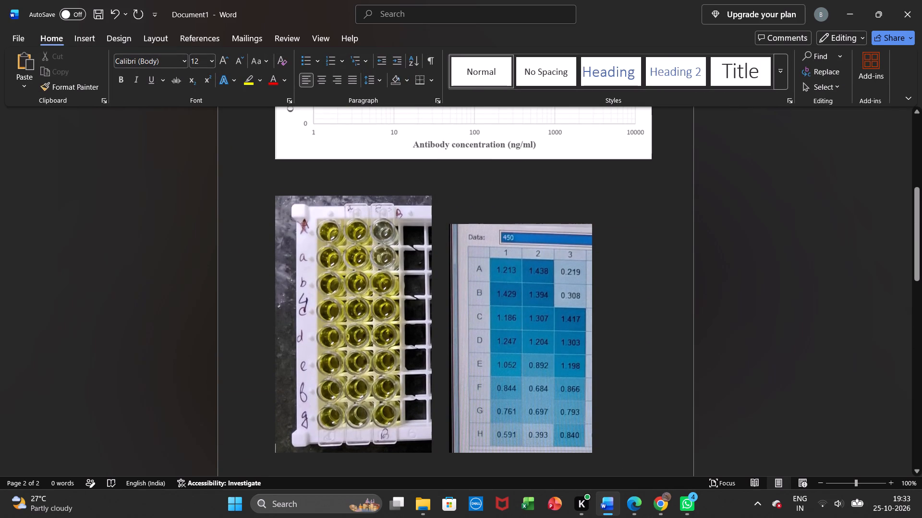
click(380, 318)
drag(434, 196, 437, 195)
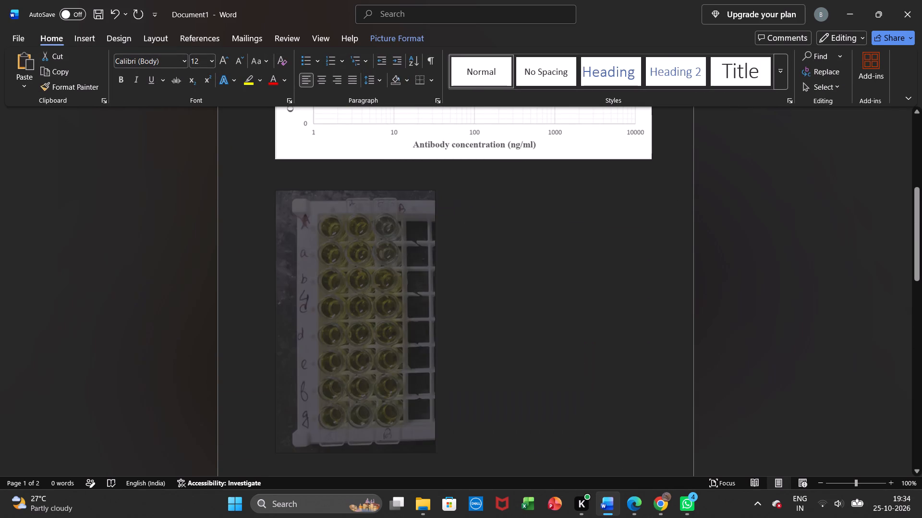
drag(437, 195, 433, 203)
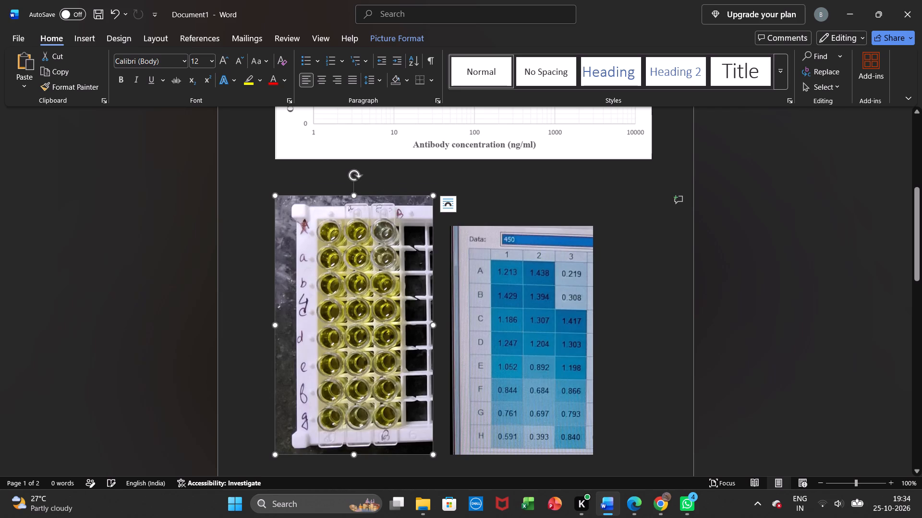
Try enlarging the readings picture proportionally beside the well-plate photo, and scale it back to slightly shorter than the photo.
click(493, 239)
drag(594, 227, 607, 220)
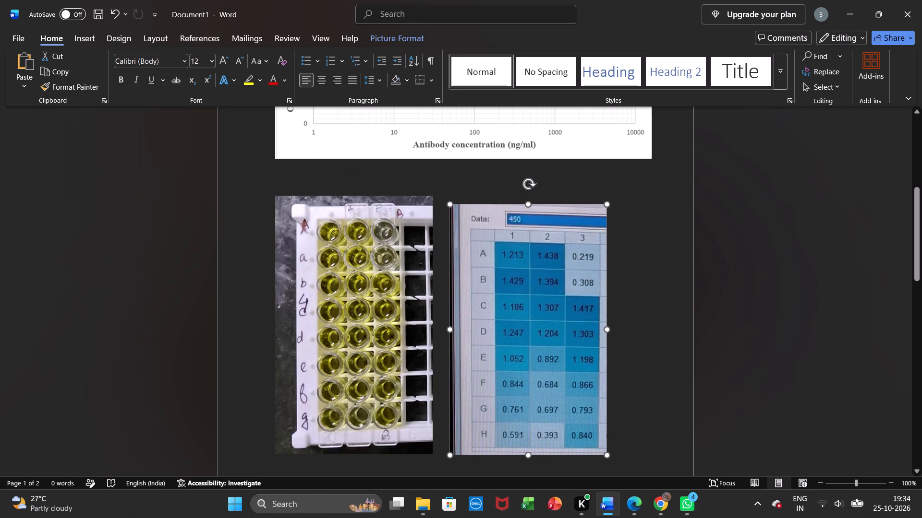
drag(607, 220, 619, 214)
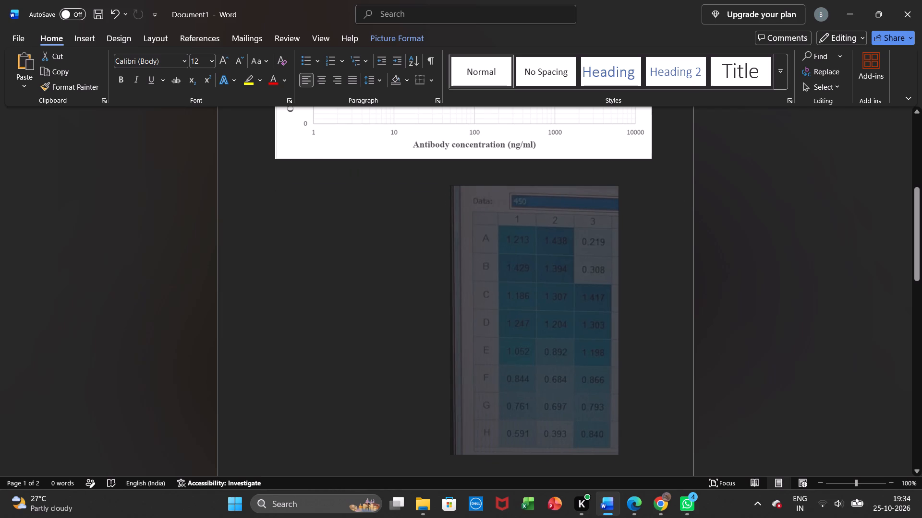
drag(619, 214, 605, 224)
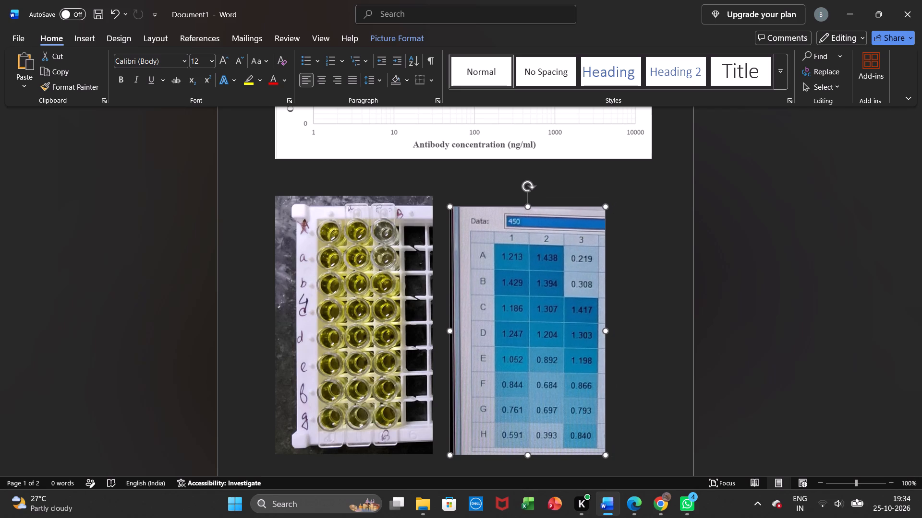
drag(605, 224, 601, 229)
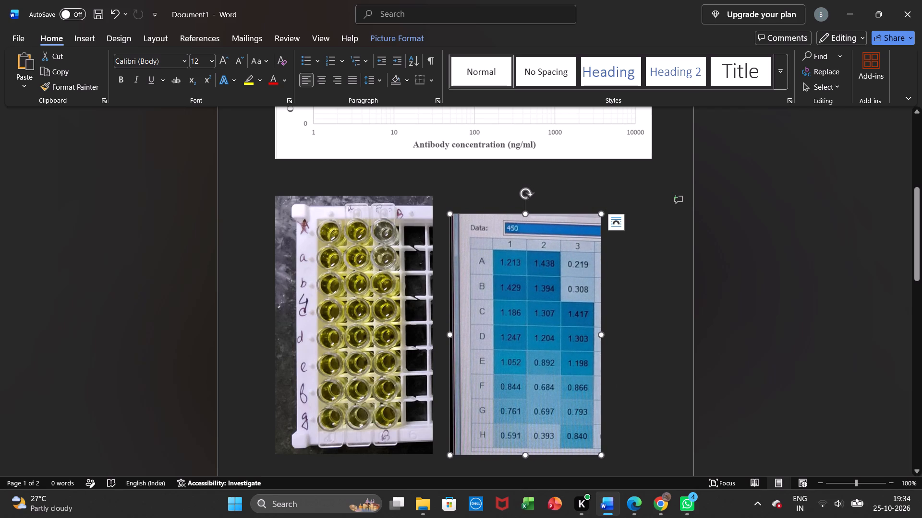
drag(603, 216, 597, 222)
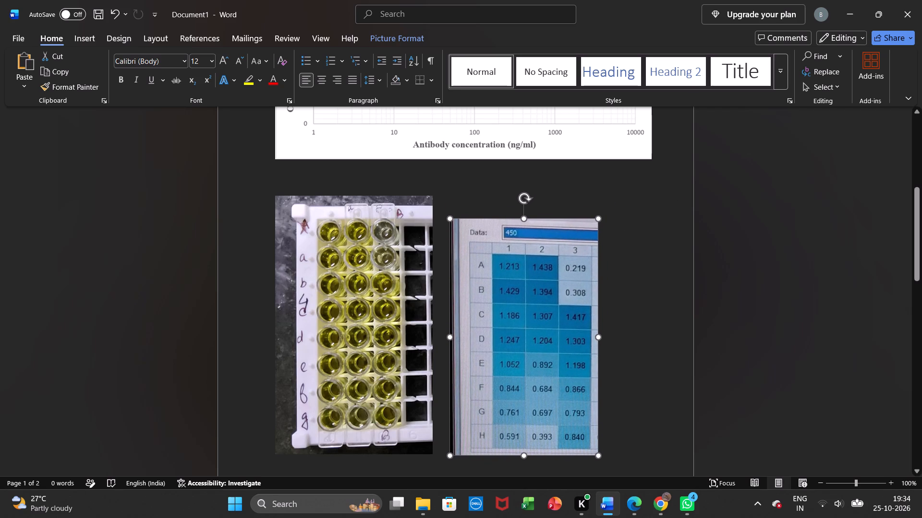
drag(597, 222, 594, 227)
Shrink the well-plate photo very slightly and delete one space between it and the readings picture.
click(315, 323)
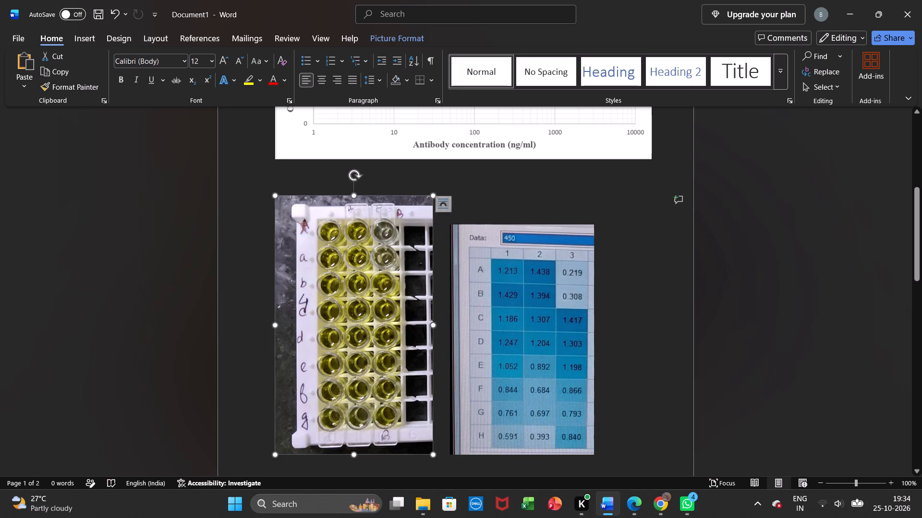
click(433, 197)
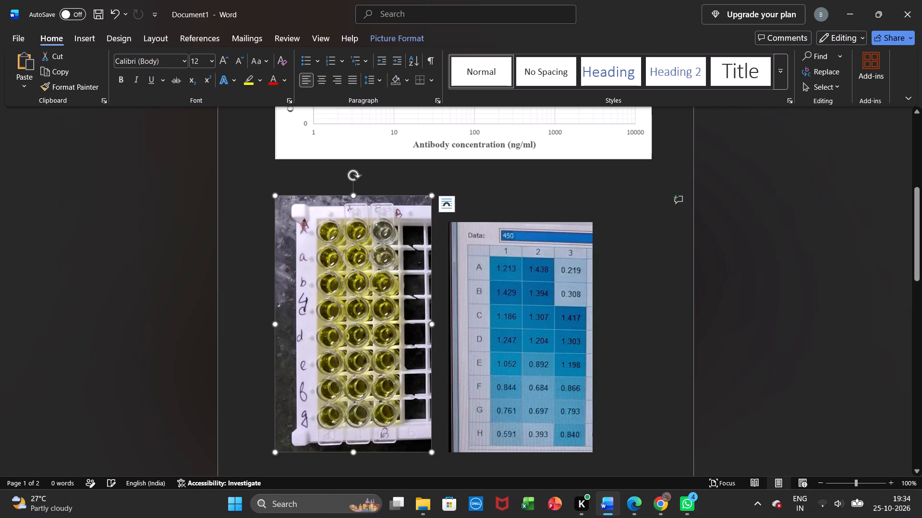
click(442, 250)
key(BackSpace)
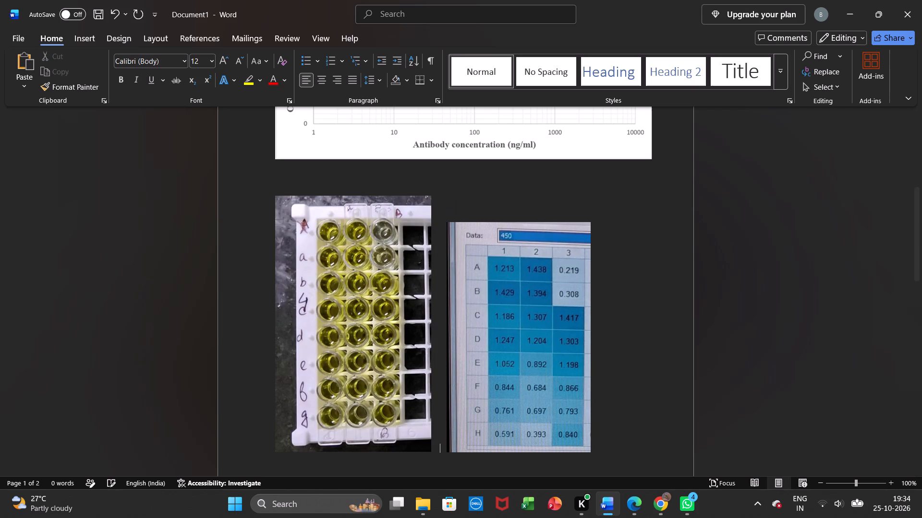
Enlarge the well-plate photo and the readings picture proportionally by a very small amount each.
click(391, 233)
click(431, 196)
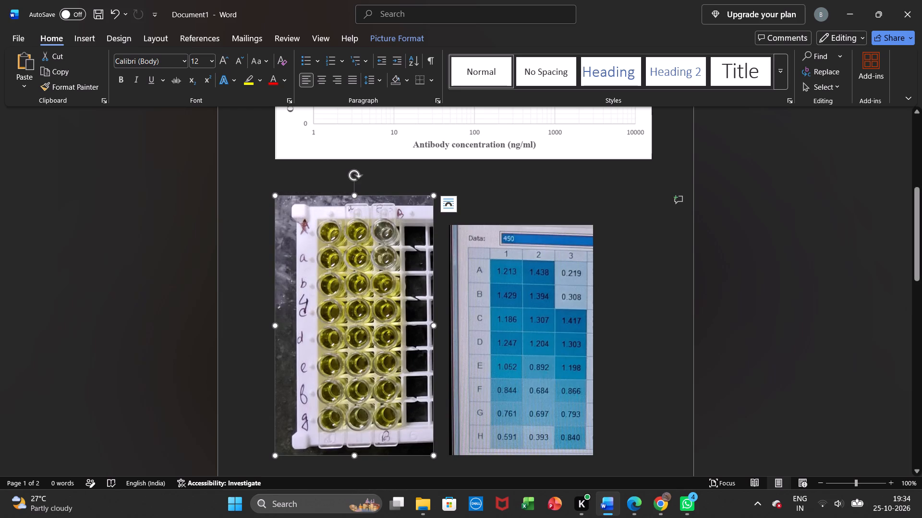
click(527, 251)
click(594, 224)
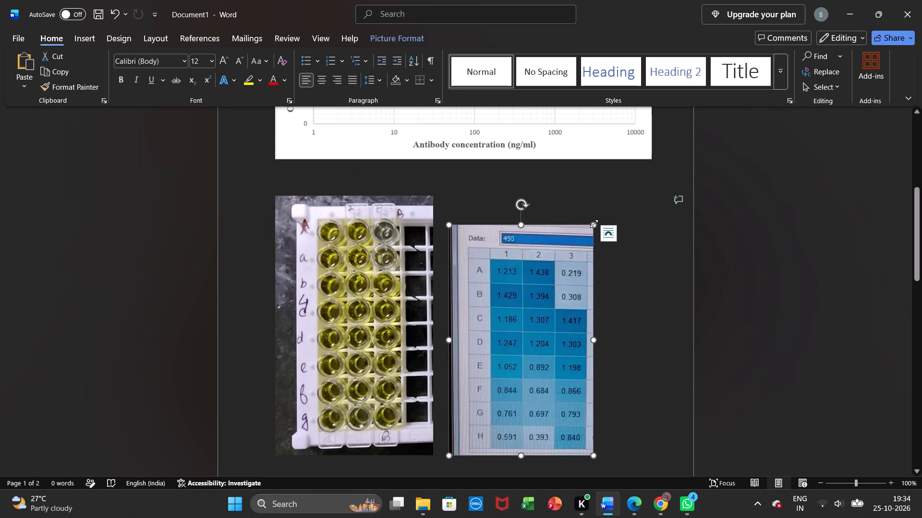
Insert three spaces between the well-plate photo and the readings picture to widen the gap.
click(443, 316)
key(space)
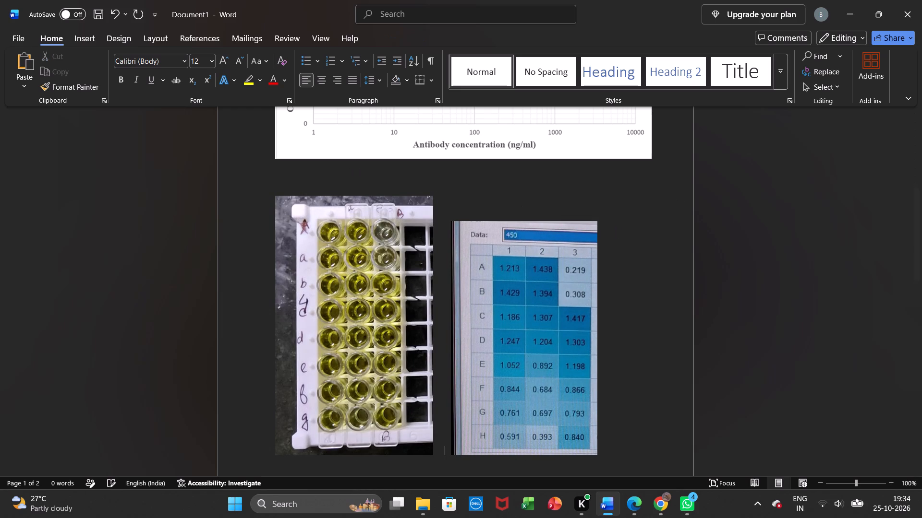
key(space)
key(space)
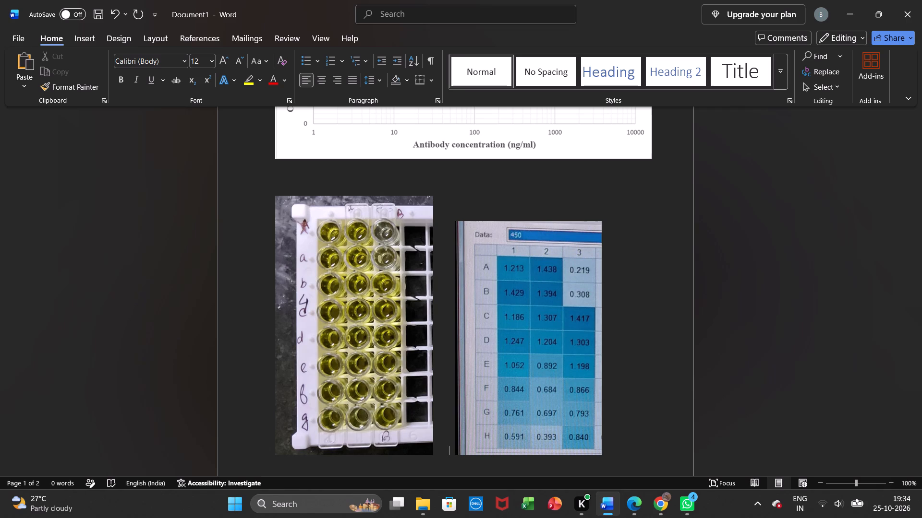
Enlarge the readings picture proportionally by a small amount, bringing its height nearer to the well-plate photo's, and deselect it.
click(374, 319)
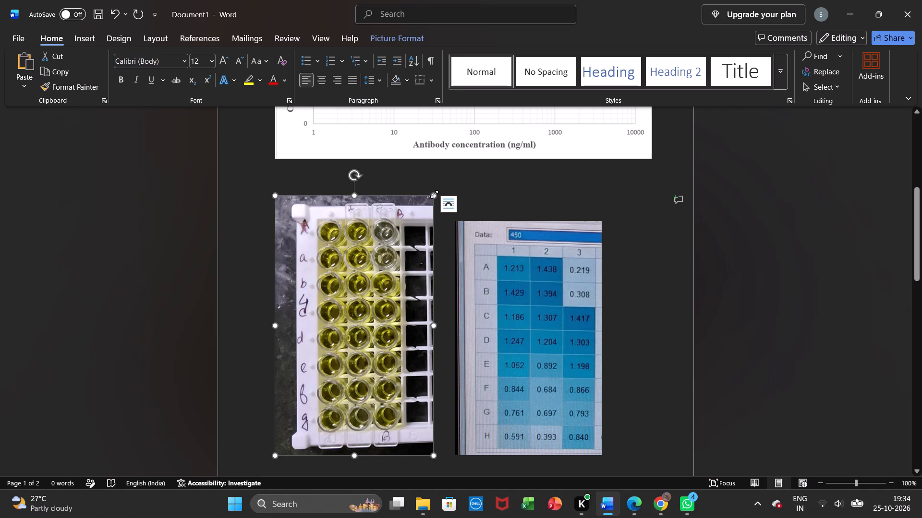
drag(434, 194, 433, 200)
click(496, 254)
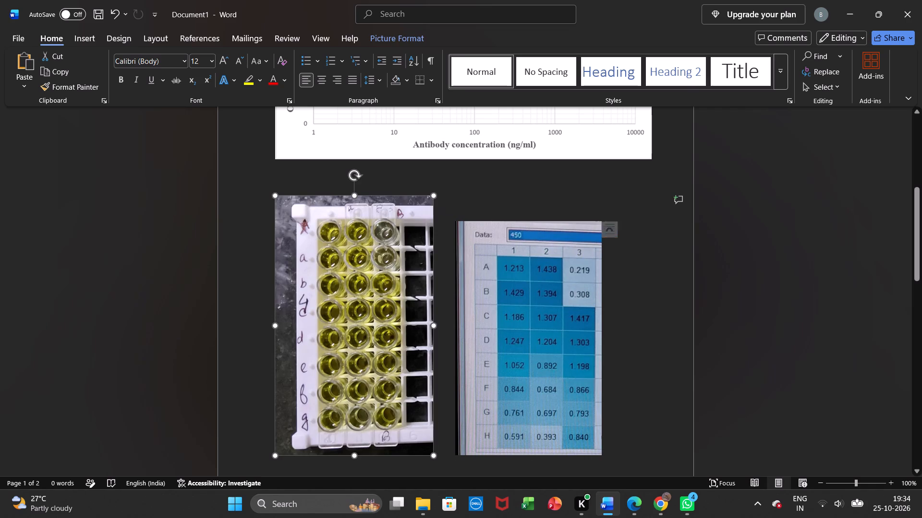
click(452, 219)
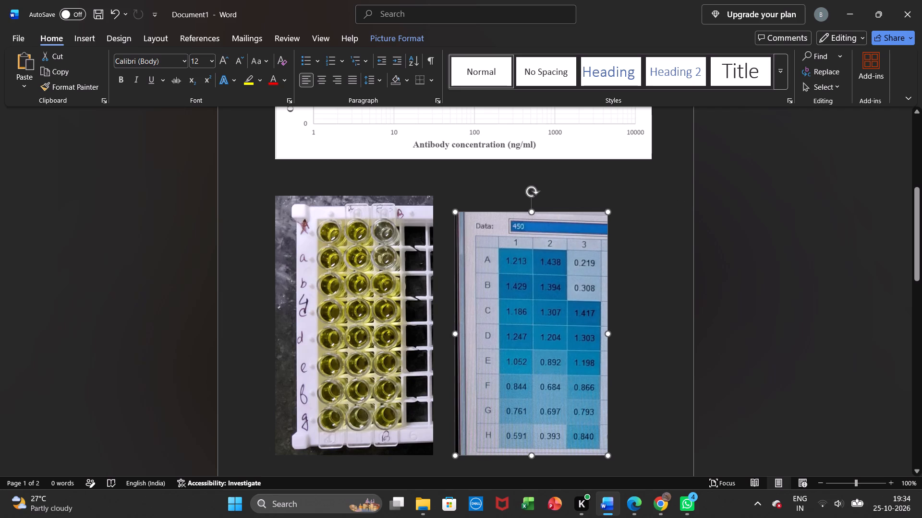
click(800, 288)
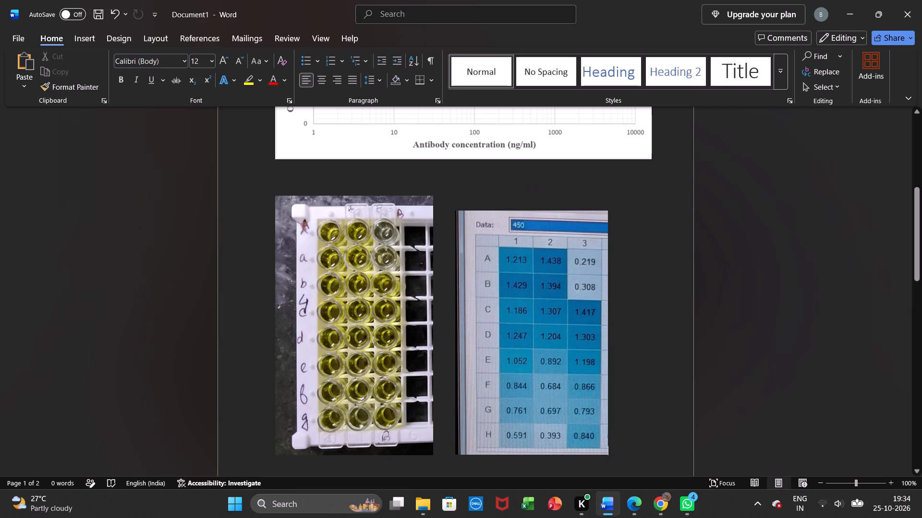
Enlarge the standard curve chart proportionally to about 10.5 cm high and 17.9 cm wide.
scroll(800, 288, up, 3)
click(478, 349)
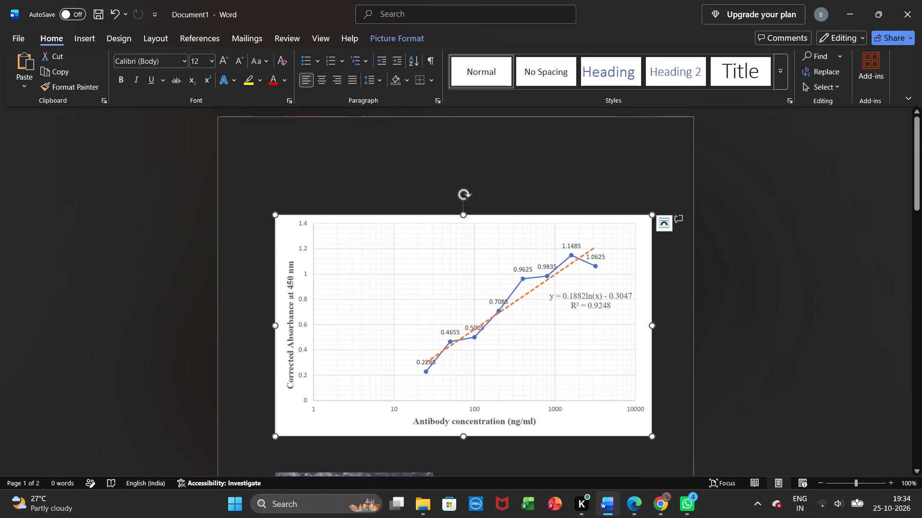
drag(272, 216, 260, 200)
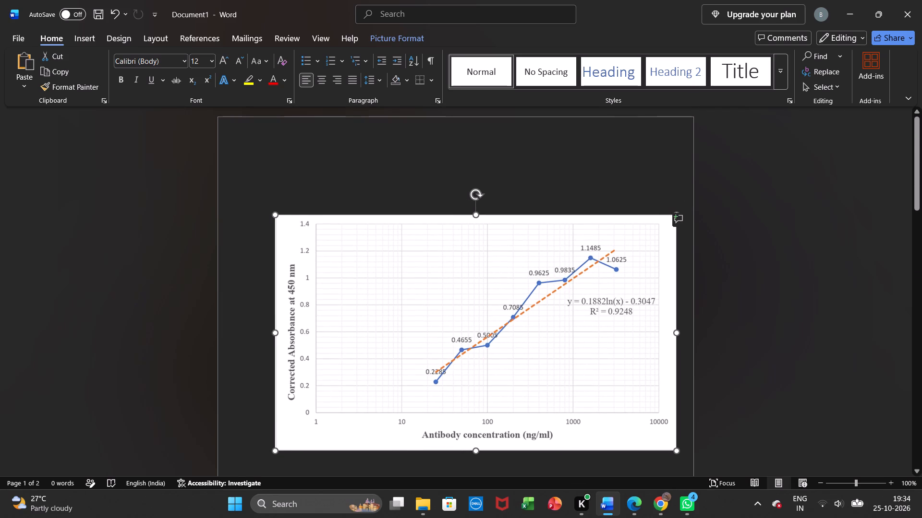
drag(260, 200, 248, 197)
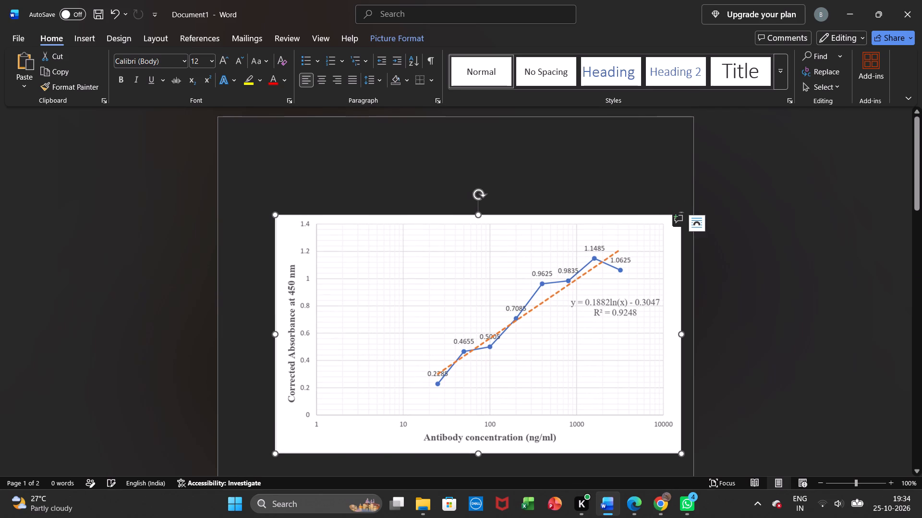
scroll(248, 256, down, 2)
scroll(248, 256, up, 5)
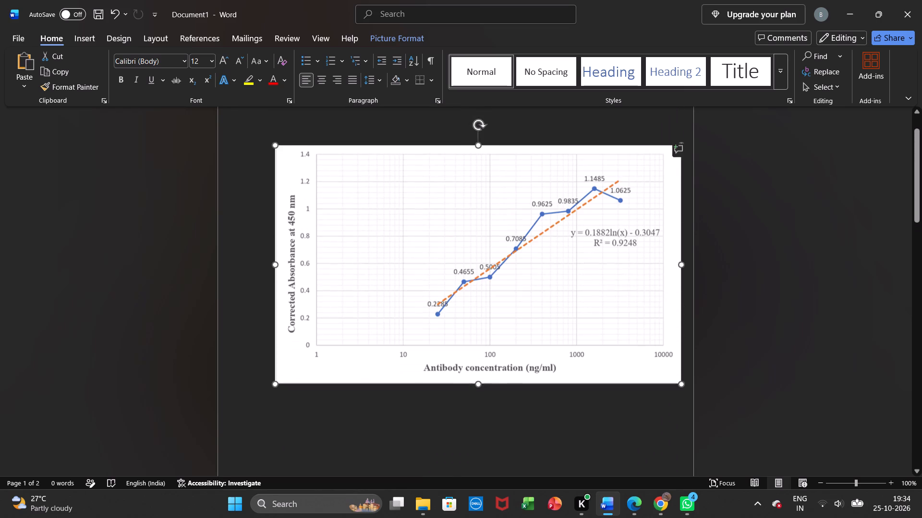
Crop thin white strips off the chart's bottom, left and right edges, leaving it about 10.2 cm high.
click(305, 279)
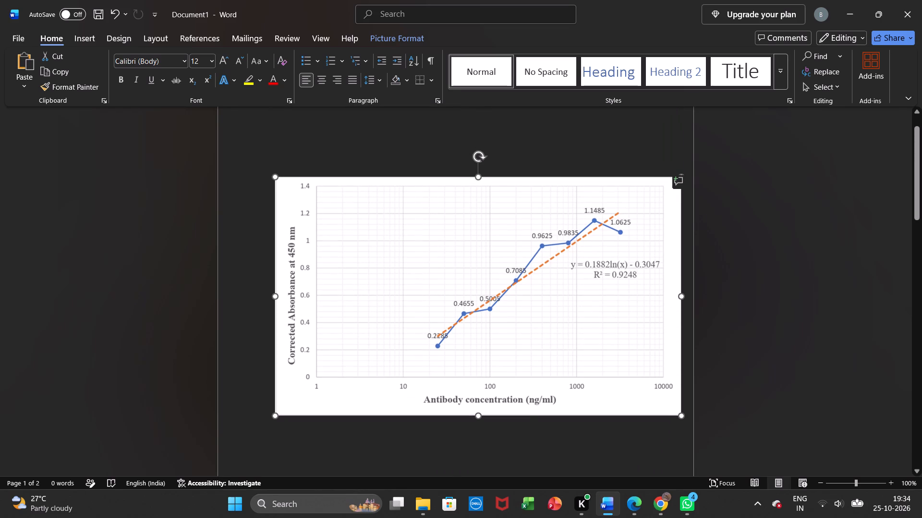
double_click(305, 279)
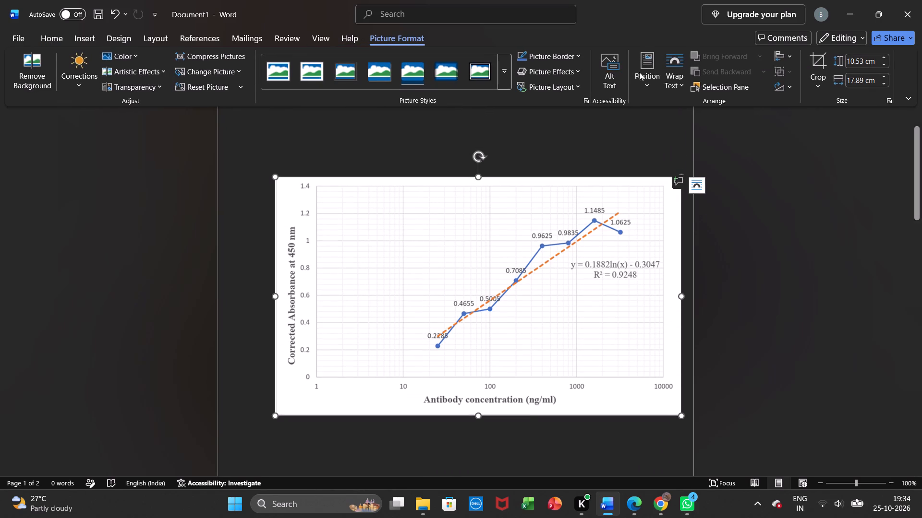
click(820, 59)
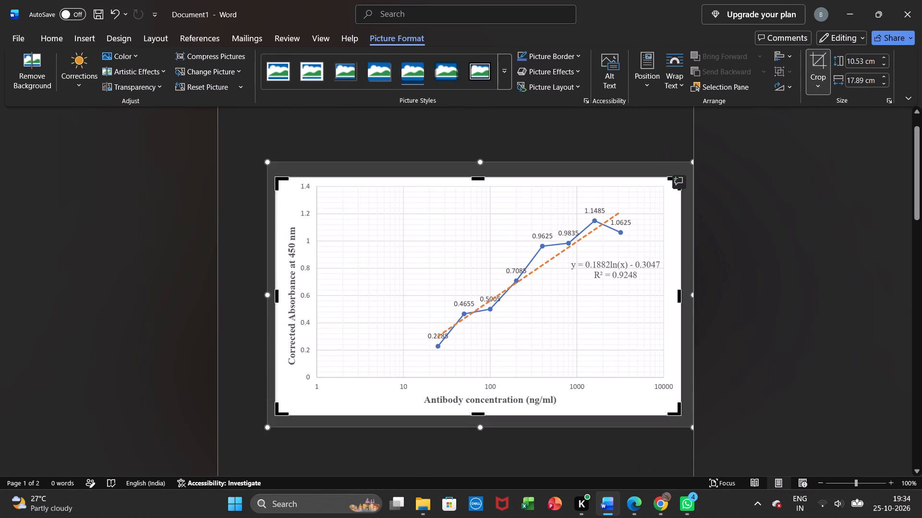
click(476, 412)
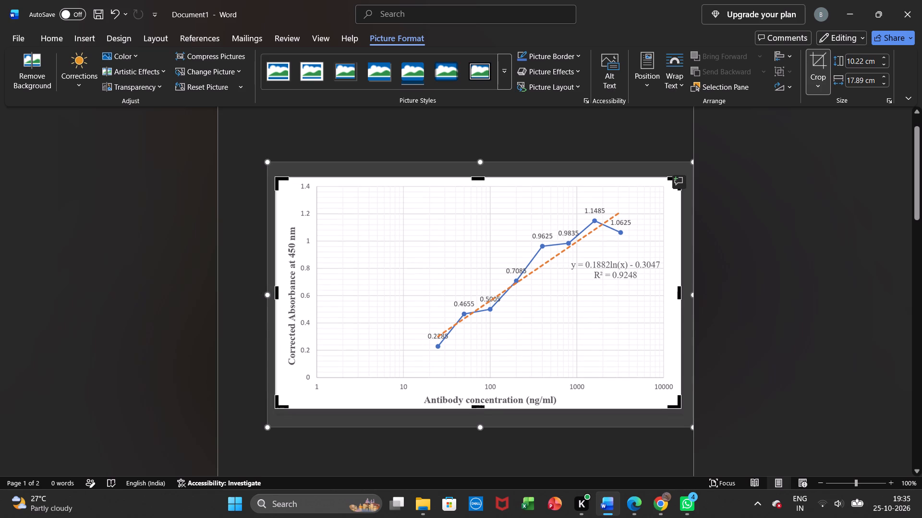
drag(276, 295, 284, 297)
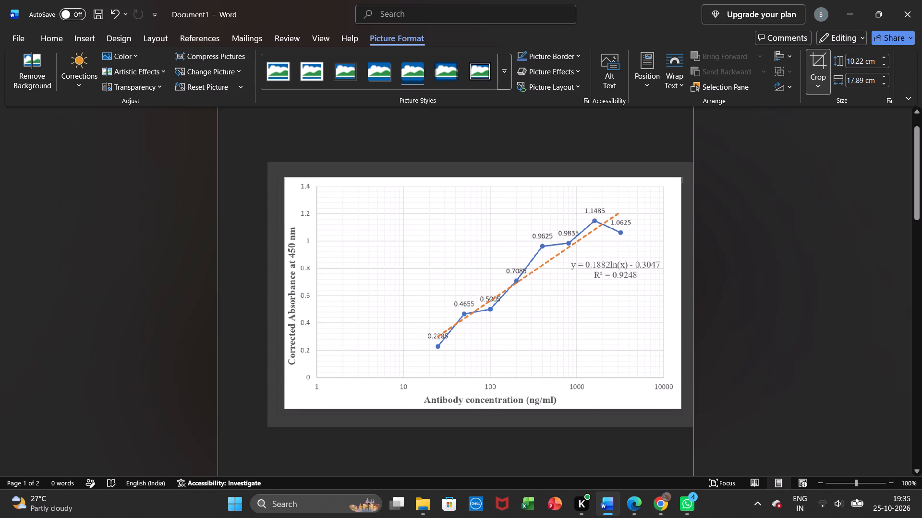
drag(284, 297, 283, 297)
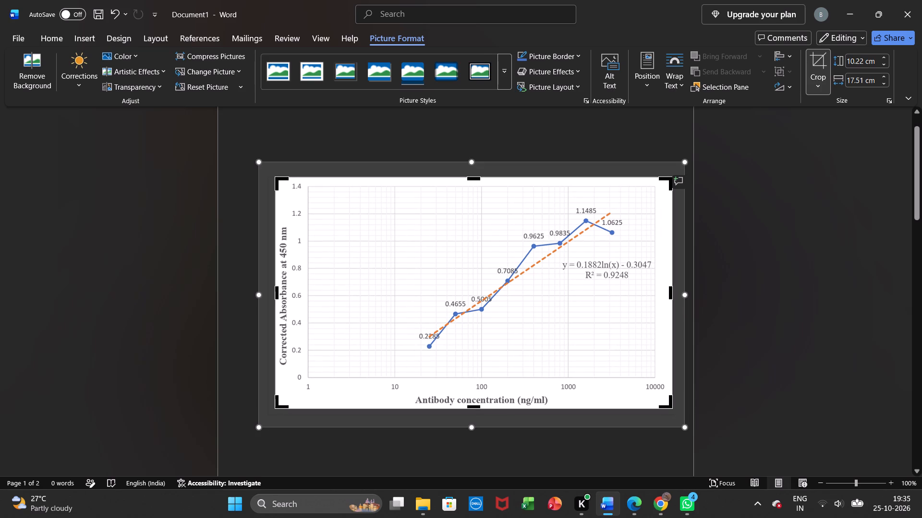
click(671, 297)
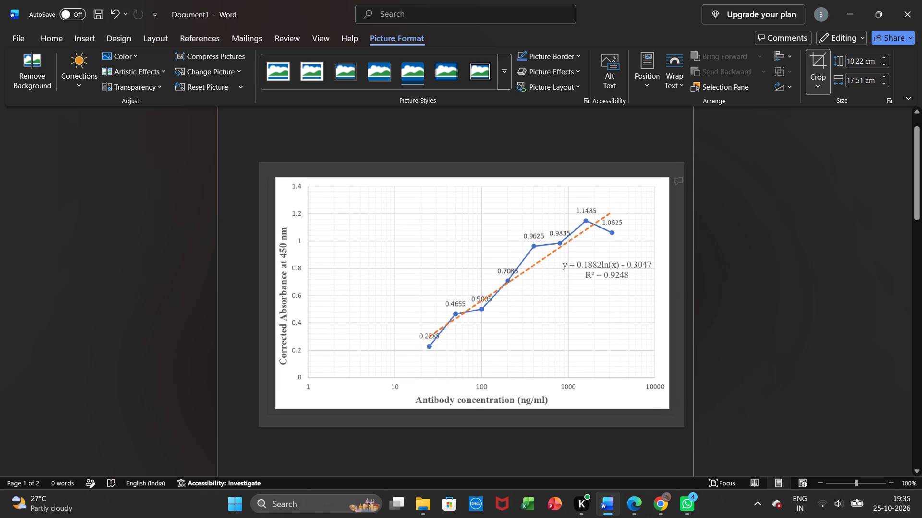
key(Return)
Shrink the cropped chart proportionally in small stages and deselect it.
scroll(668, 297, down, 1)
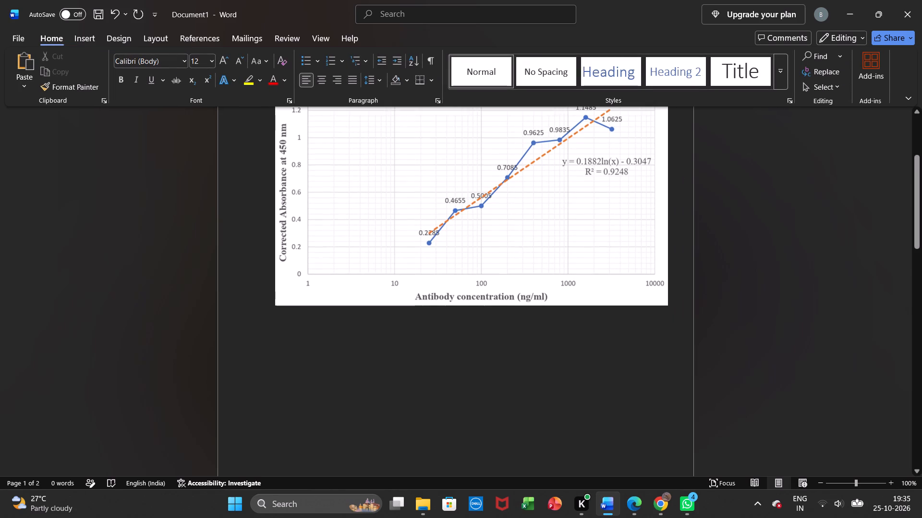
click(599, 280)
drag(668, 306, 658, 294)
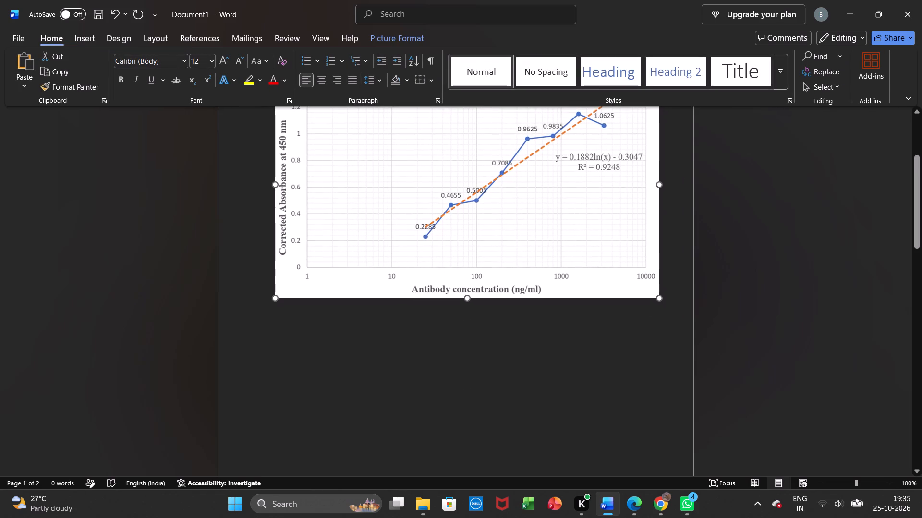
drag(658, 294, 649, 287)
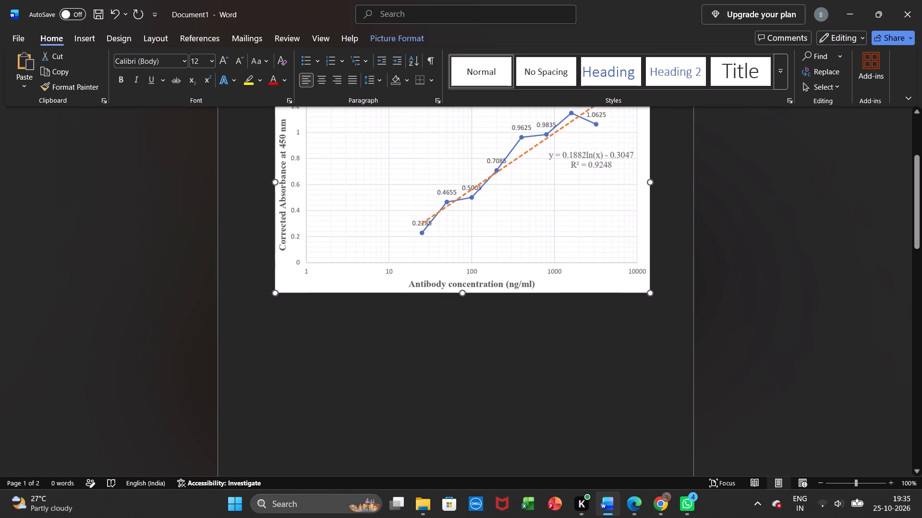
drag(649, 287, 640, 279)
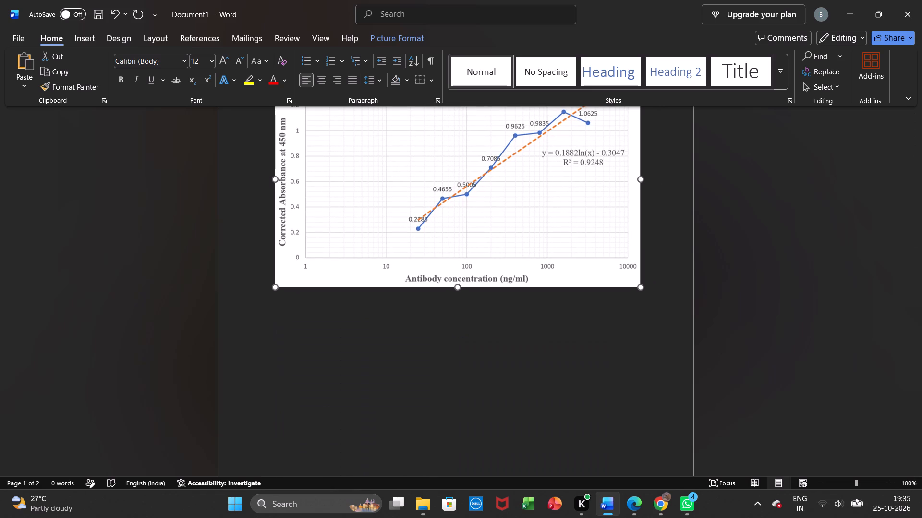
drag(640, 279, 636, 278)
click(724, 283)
Delete the indented blank line between the chart and the pictures, bringing them directly beneath the chart.
scroll(724, 283, down, 1)
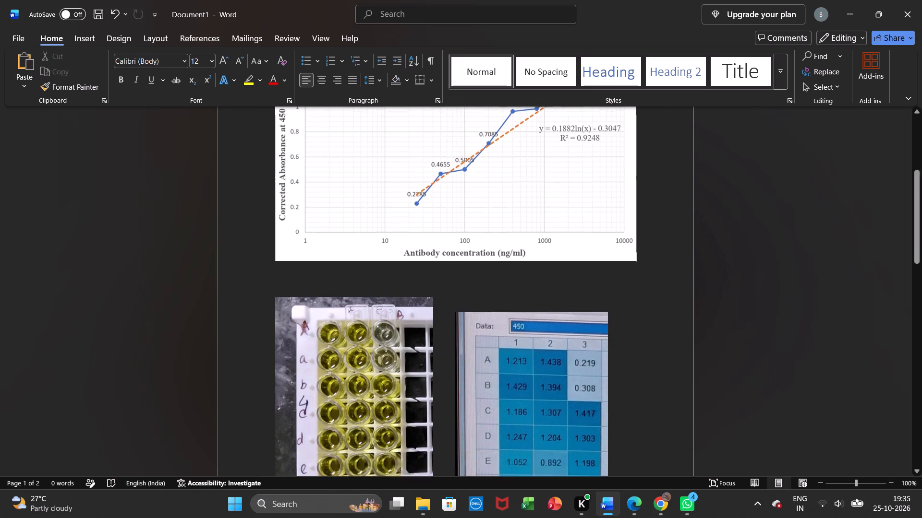
scroll(724, 283, down, 1)
click(399, 262)
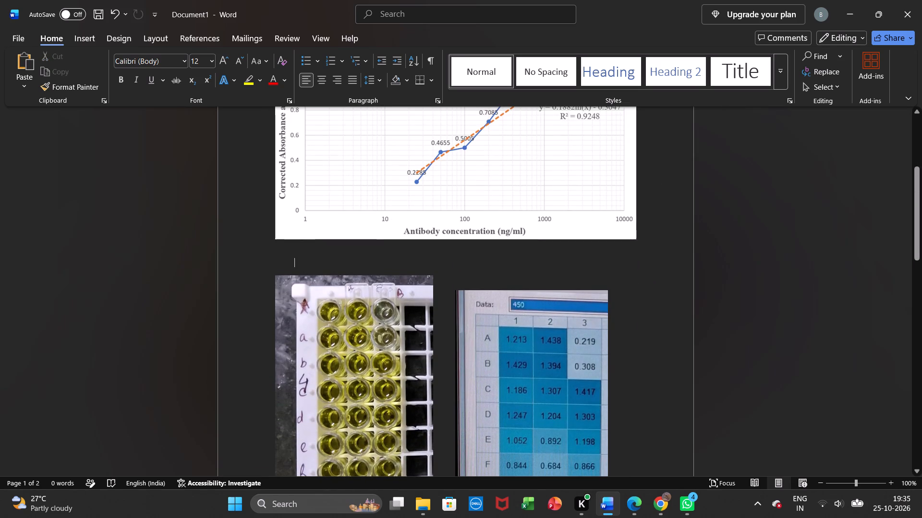
key(BackSpace)
key(BackSpace)
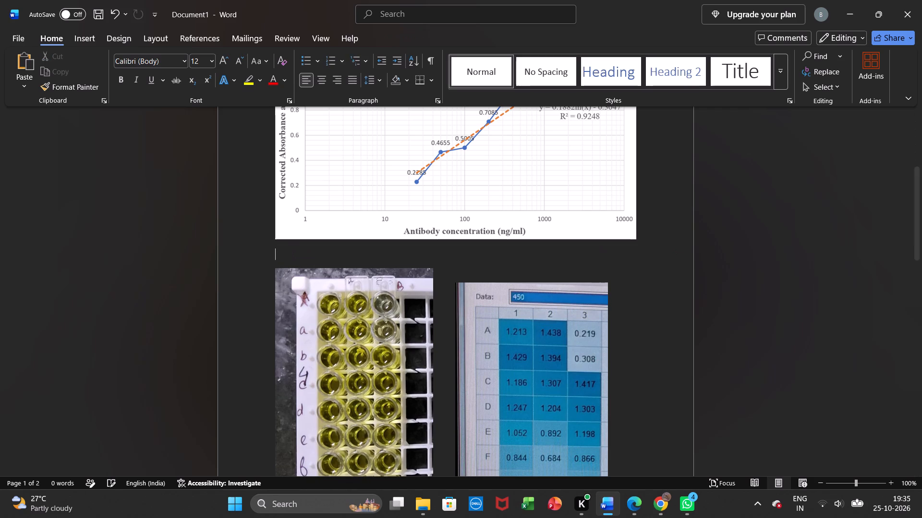
key(BackSpace)
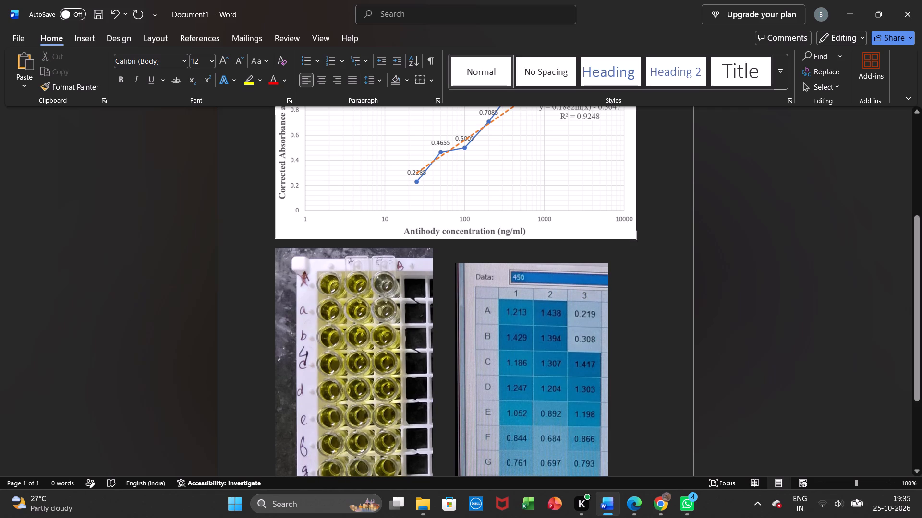
Enlarge the chart proportionally until it nearly reaches the page's right edge, and deselect it.
click(415, 192)
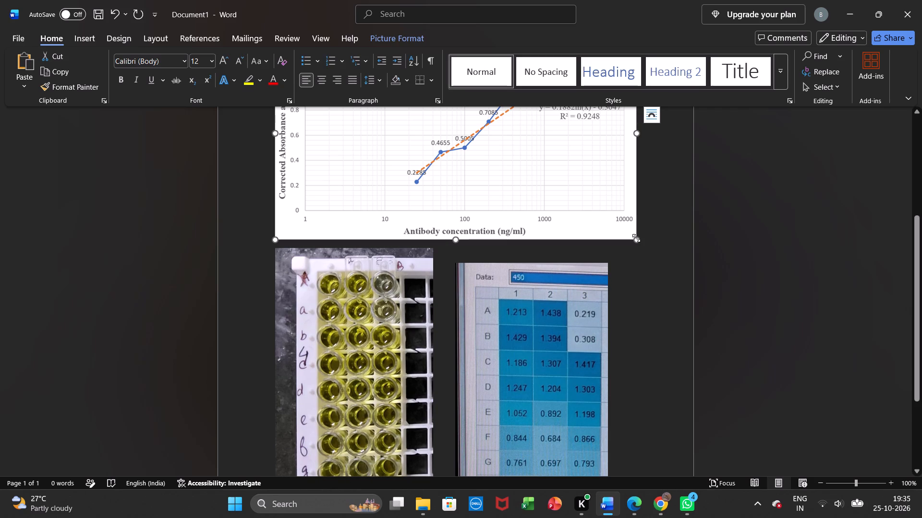
drag(636, 238, 648, 252)
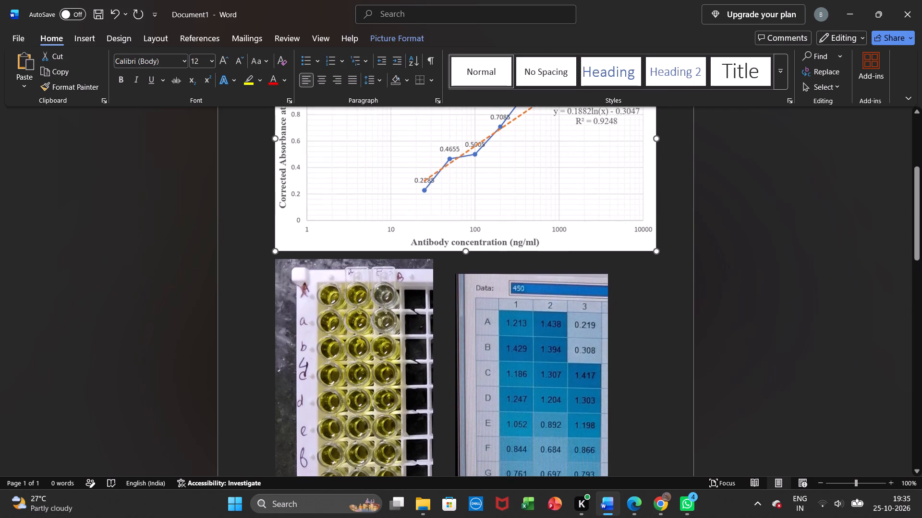
drag(648, 252, 661, 265)
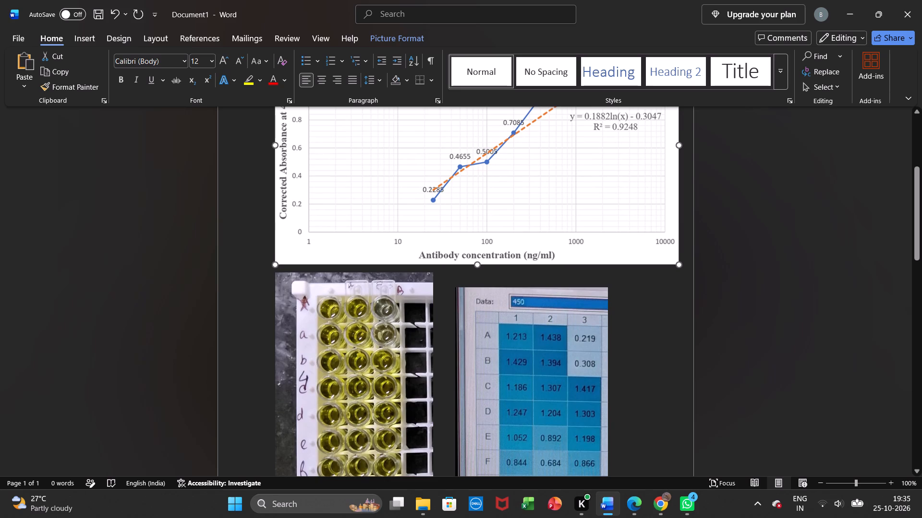
drag(661, 265, 660, 268)
click(751, 289)
Delete blank lines above the chart to move it and the pictures up the page.
scroll(751, 289, up, 4)
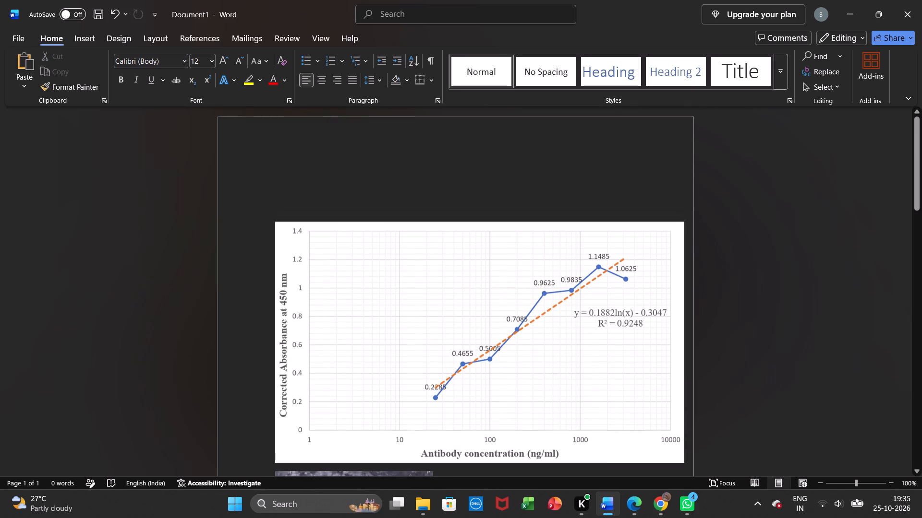
click(503, 188)
key(BackSpace)
key(BackSpace)
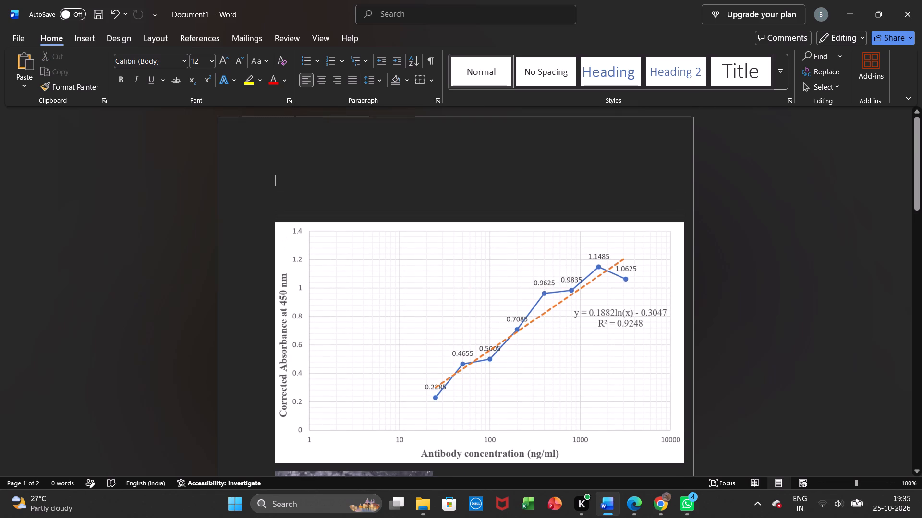
click(484, 201)
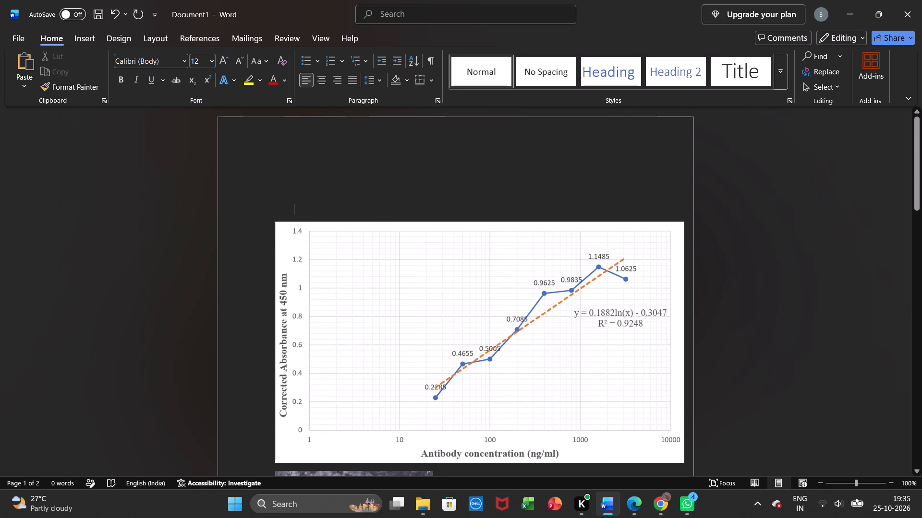
key(BackSpace)
key(BackSpace)
key(BackSpace)
key(BackSpace)
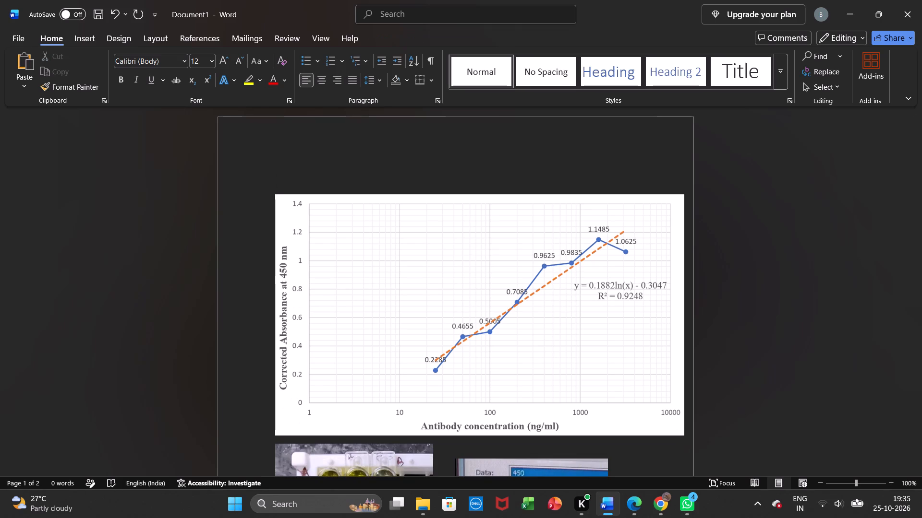
key(BackSpace)
Enlarge the well-plate photo proportionally by a small amount, keeping it beneath the chart.
scroll(484, 201, down, 3)
scroll(484, 207, up, 1)
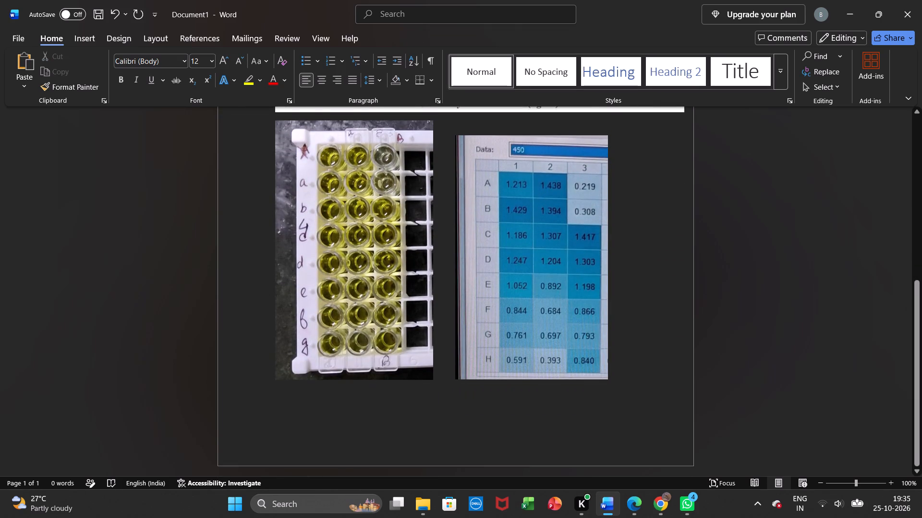
scroll(483, 211, up, 1)
click(349, 283)
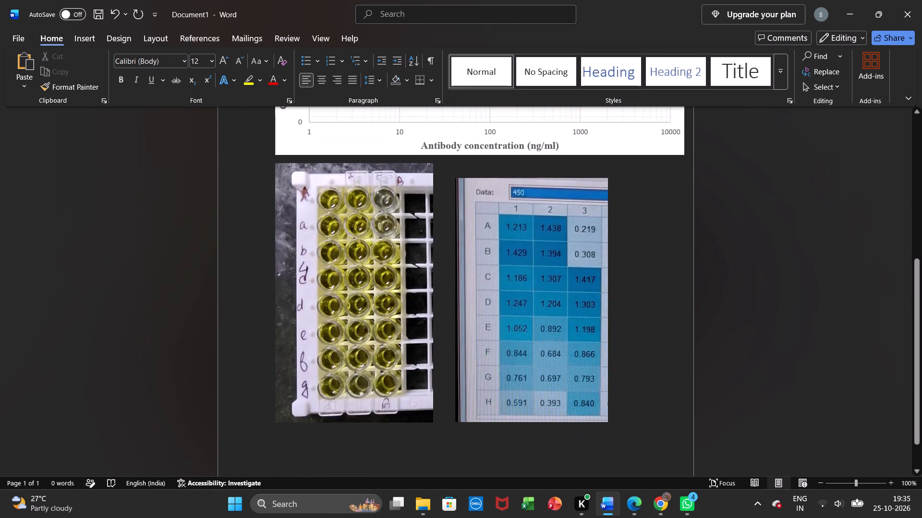
drag(434, 423, 444, 431)
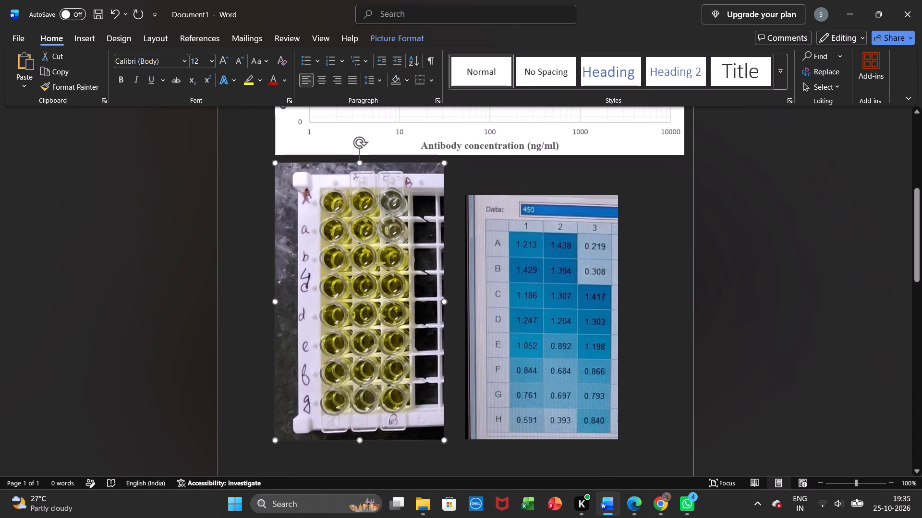
drag(444, 431, 450, 439)
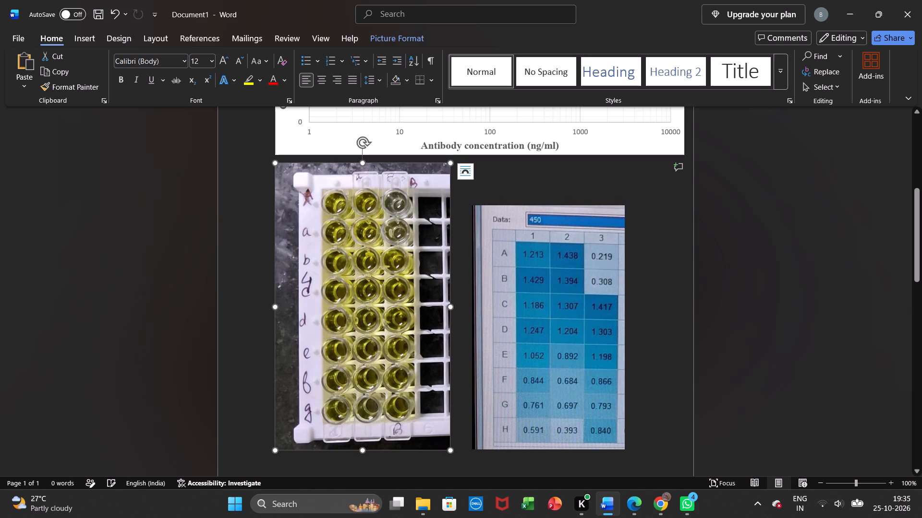
Select the standard curve chart for another size adjustment.
scroll(520, 298, up, 1)
click(543, 240)
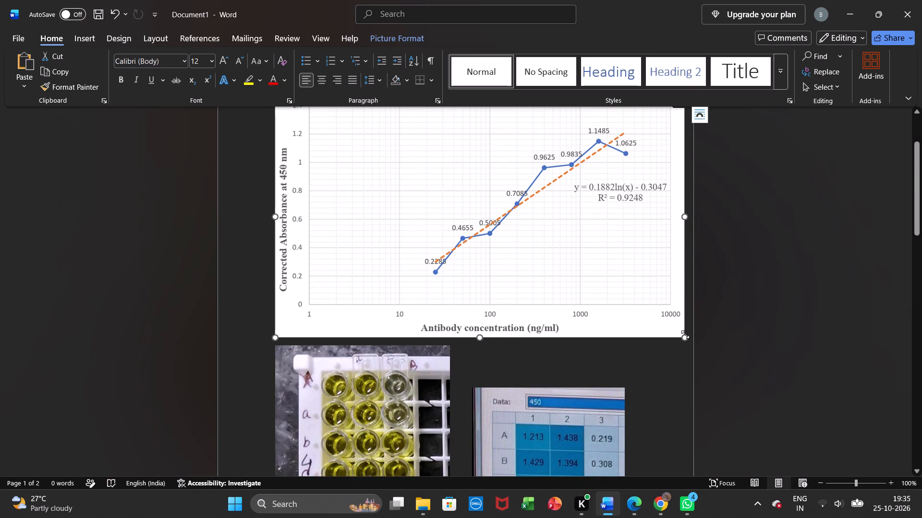
click(274, 337)
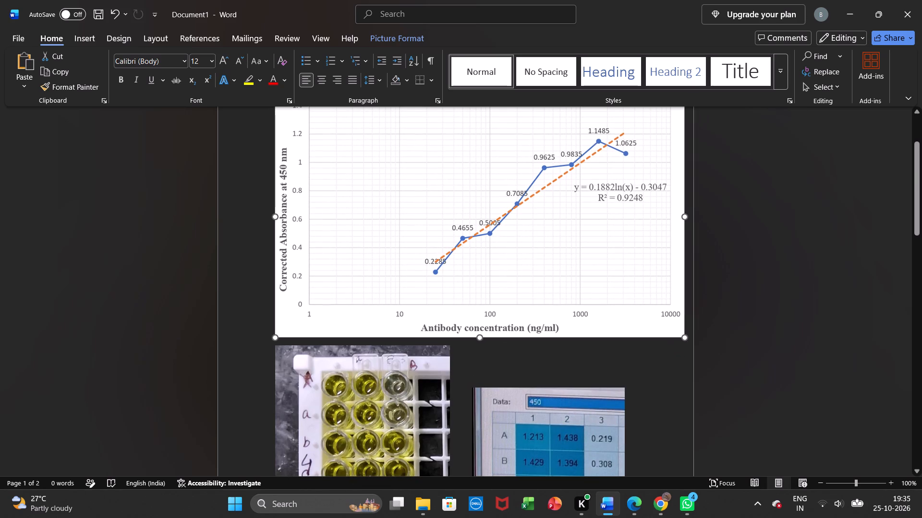
Deselect the standard curve chart and review the layout of the chart, well-plate photo and absorbance readings on the first page.
scroll(399, 407, down, 3)
click(813, 304)
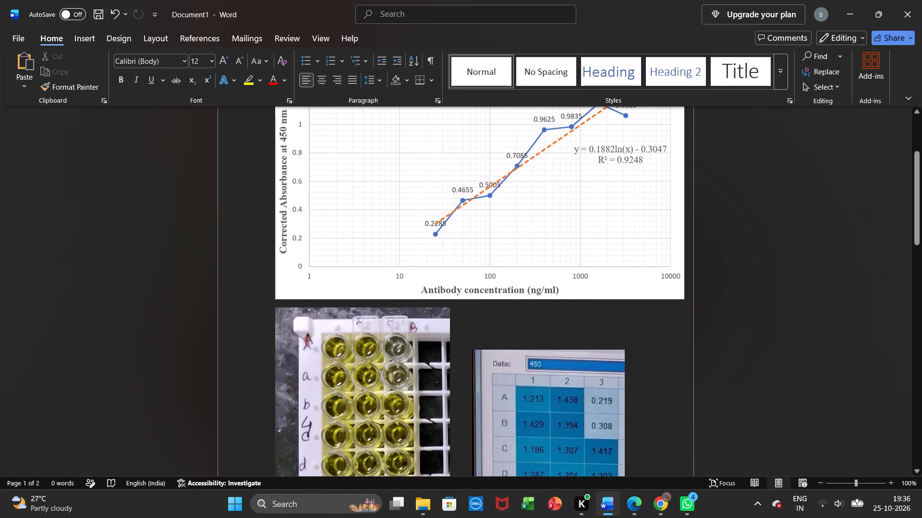
click(452, 288)
scroll(389, 281, right, 1)
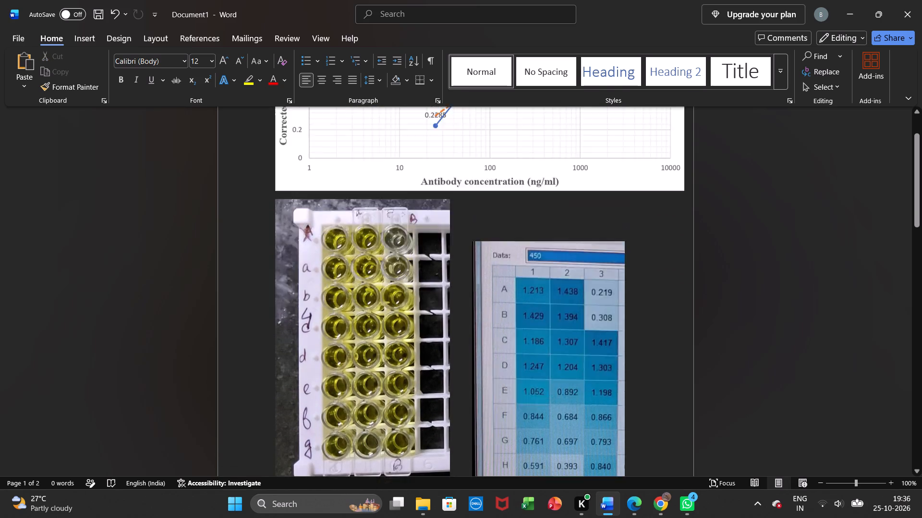
scroll(389, 281, right, 3)
scroll(714, 271, down, 2)
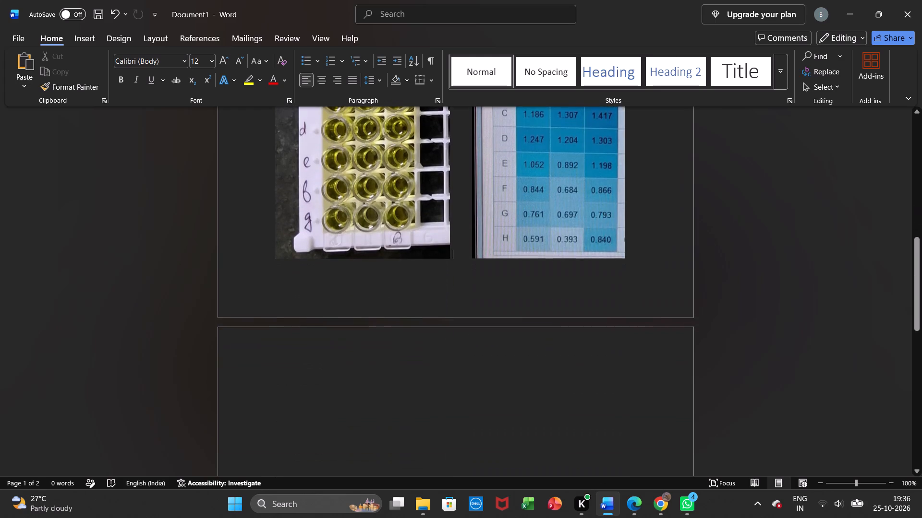
Place the text cursor at the start of the blank second page.
scroll(714, 271, down, 1)
click(526, 284)
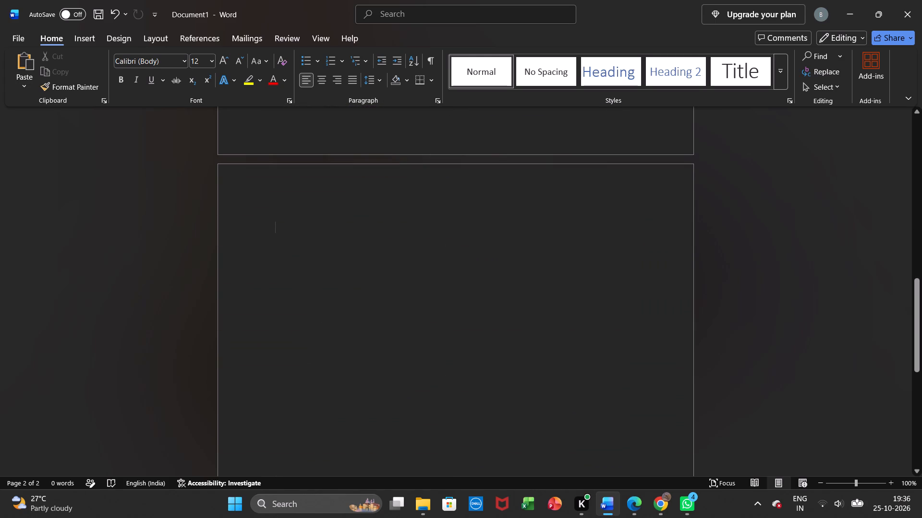
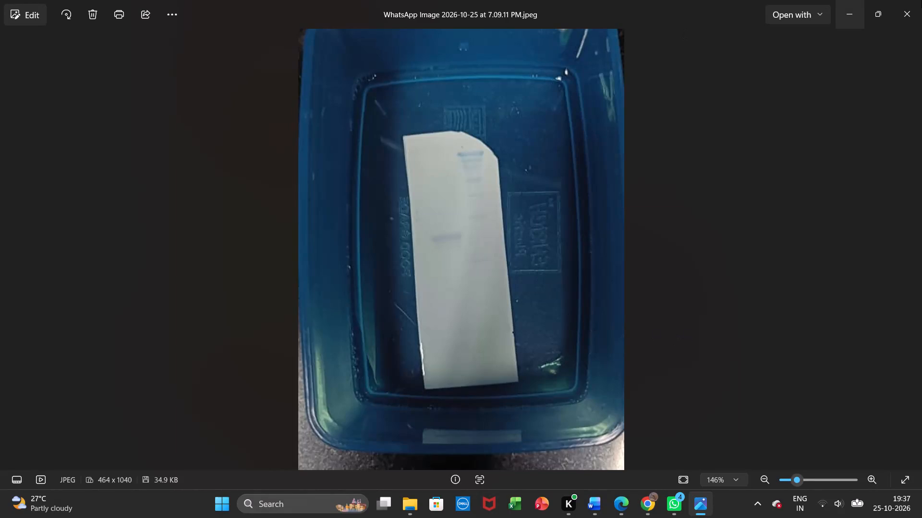
Switch to Word and insert the picture "WhatsApp Image 2026-10-25 at 7.09.11 PM" on the blank second page.
click(596, 502)
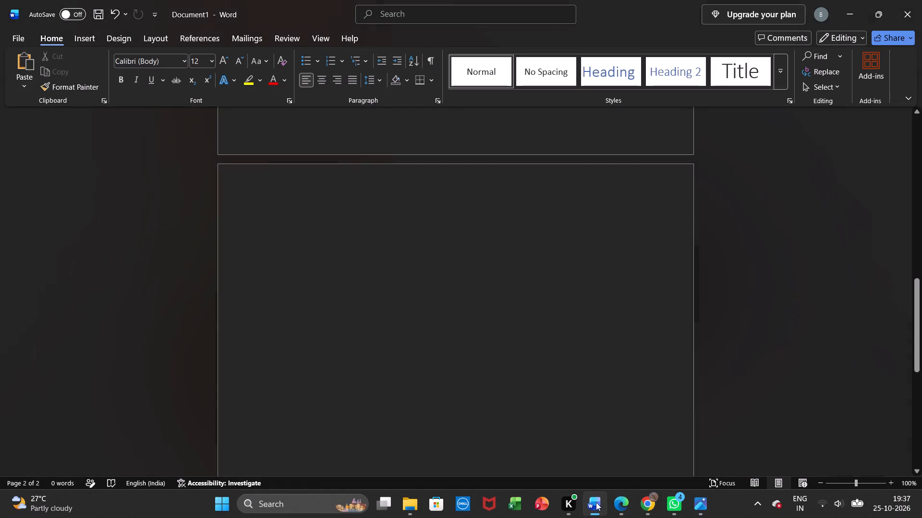
click(397, 295)
click(89, 34)
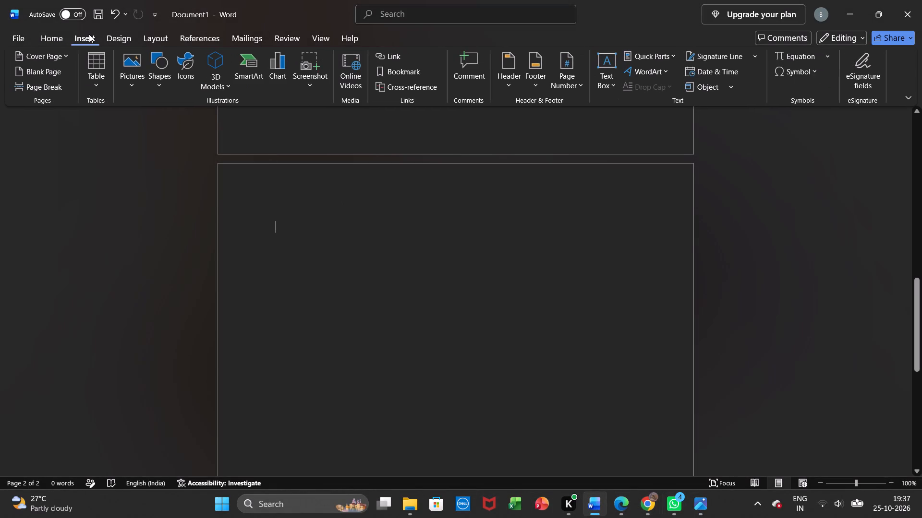
click(124, 59)
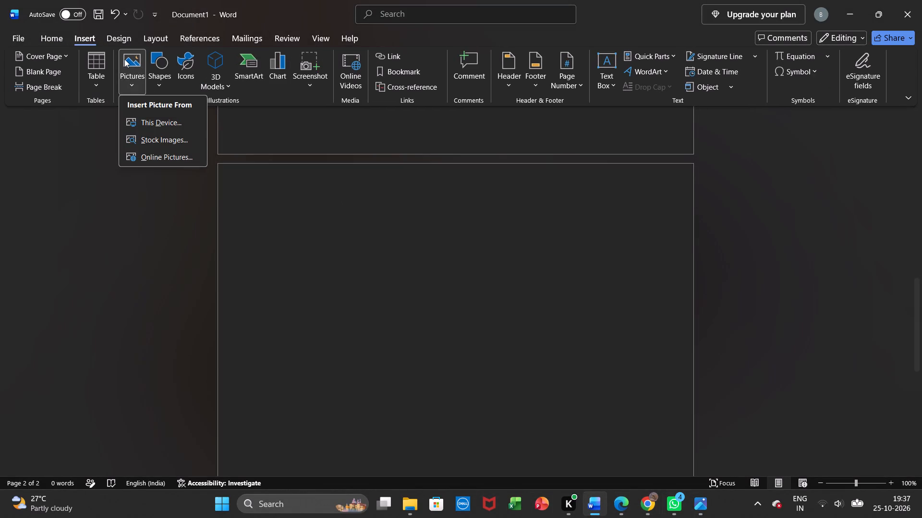
click(168, 129)
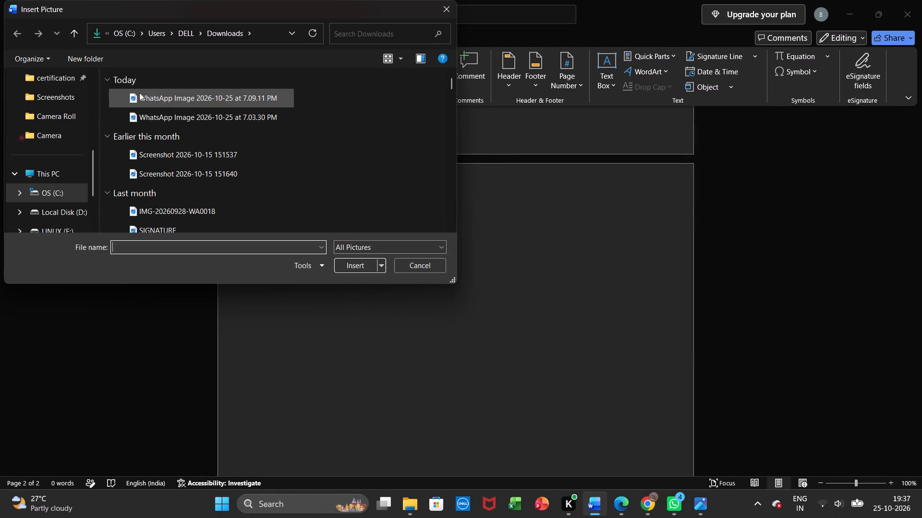
double_click(154, 91)
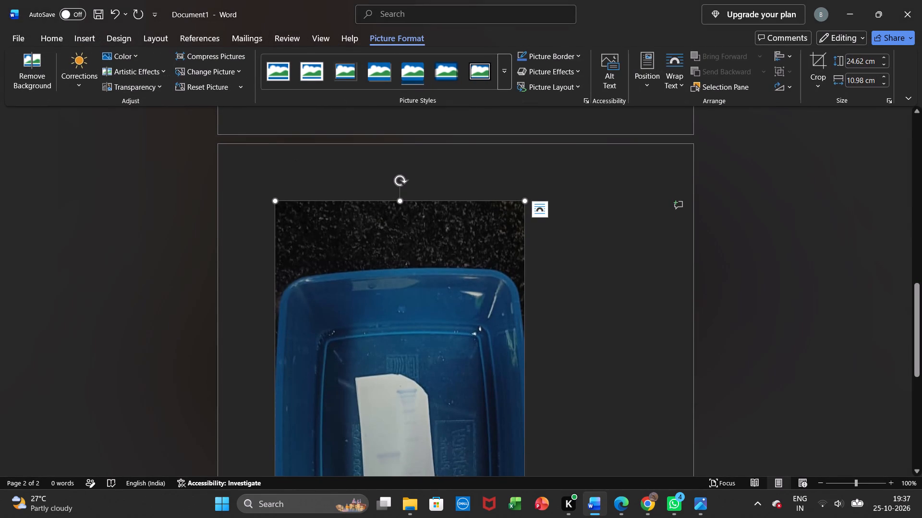
Crop the blot photo's left side close to the white membrane strip's left edge, making the frame about 8 cm wide.
double_click(400, 255)
click(825, 58)
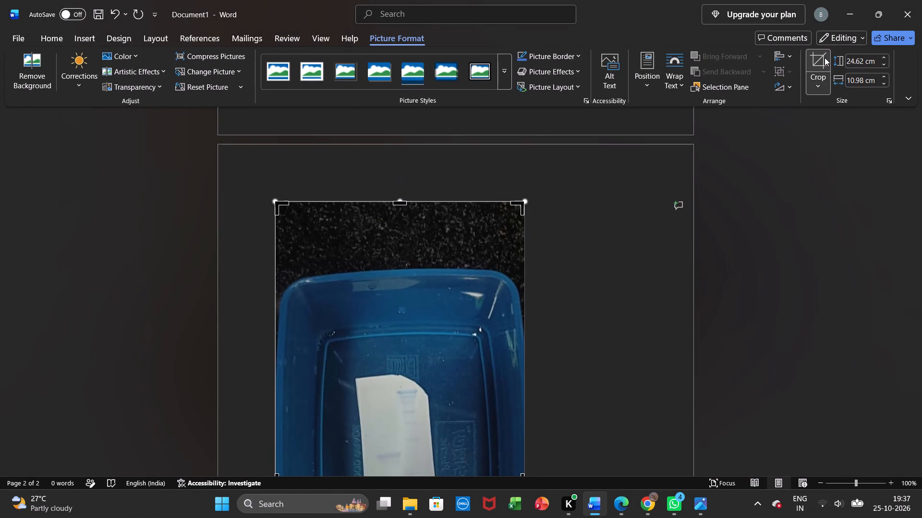
scroll(439, 216, down, 1)
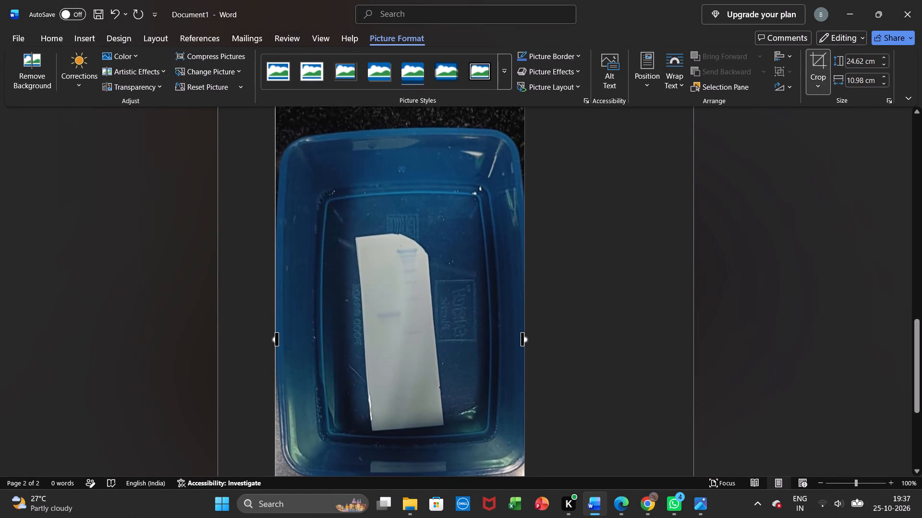
drag(274, 344, 282, 341)
click(818, 63)
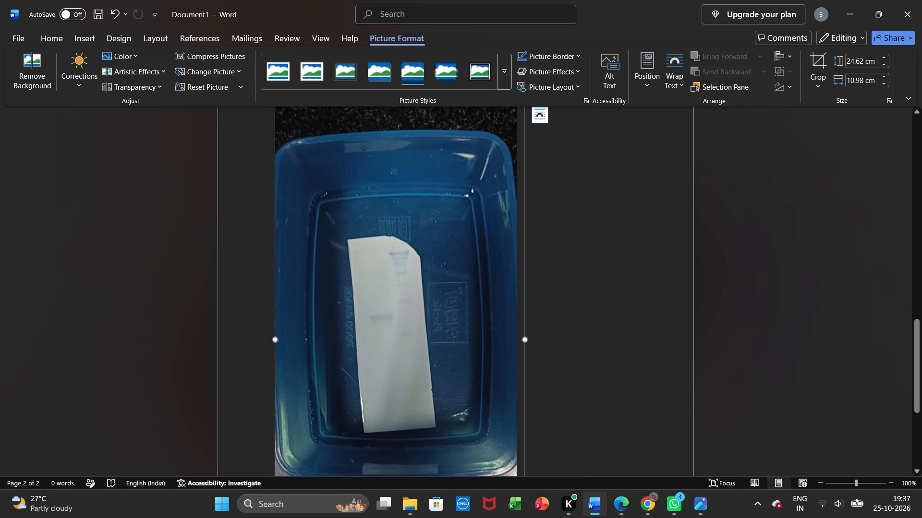
click(820, 47)
click(819, 52)
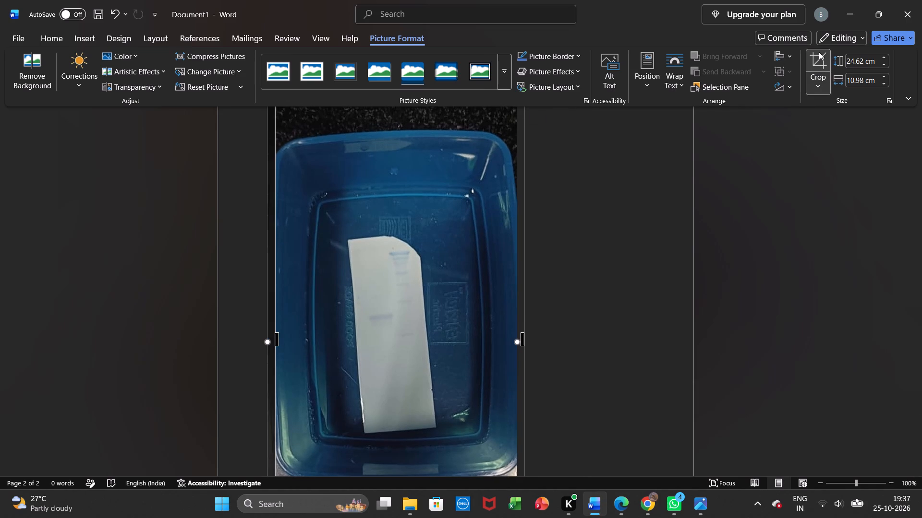
click(279, 343)
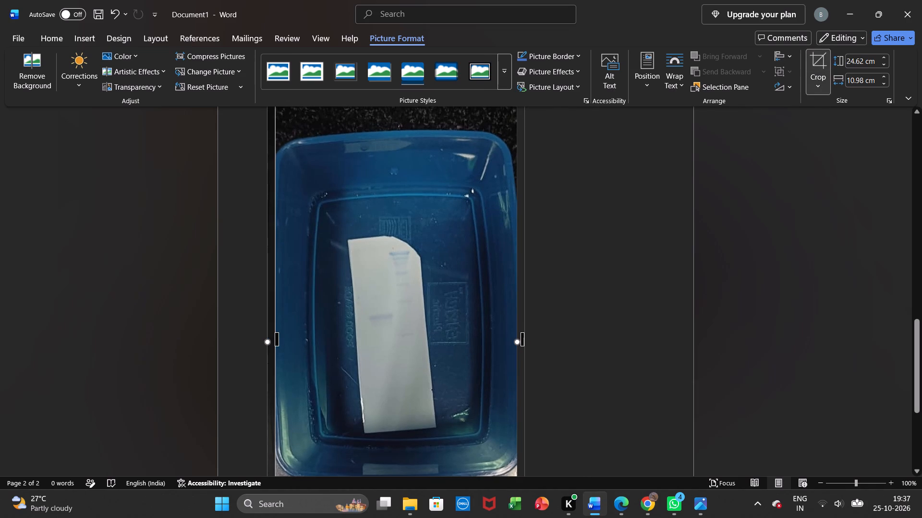
drag(276, 338, 282, 338)
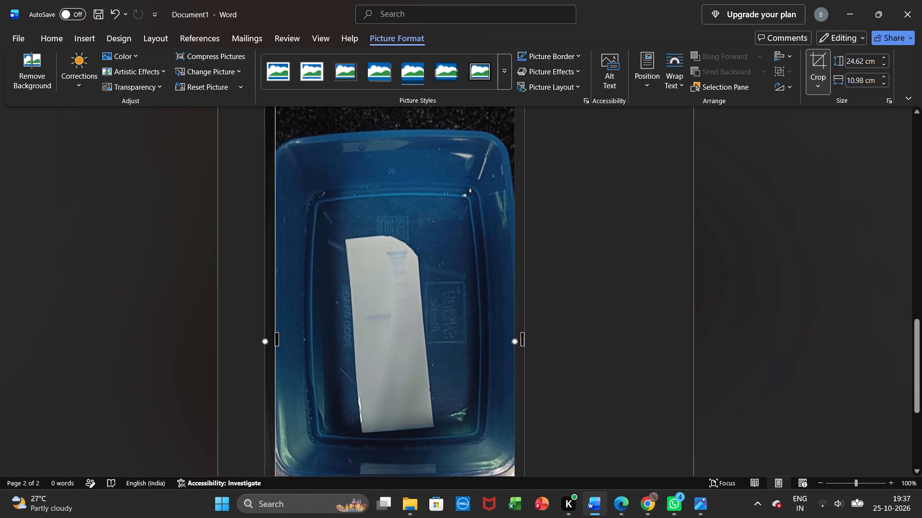
drag(282, 338, 343, 341)
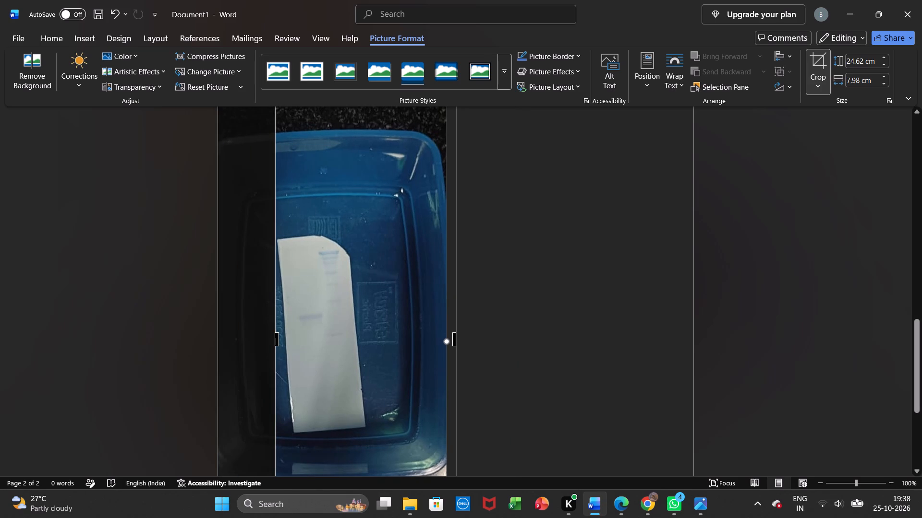
Crop the blot photo's right, bottom and top sides close to the white membrane strip, about 8.4 cm high by 4.11 cm wide.
drag(453, 338, 368, 347)
scroll(353, 379, down, 1)
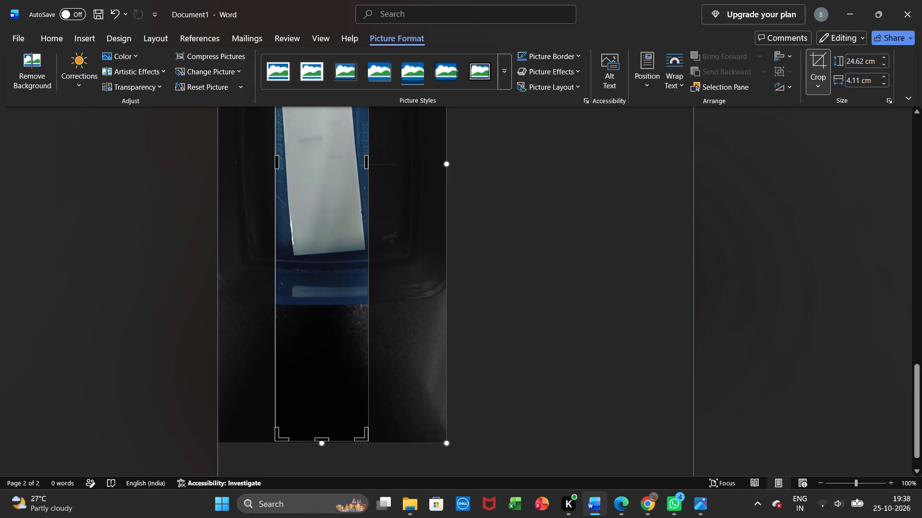
drag(323, 439, 330, 255)
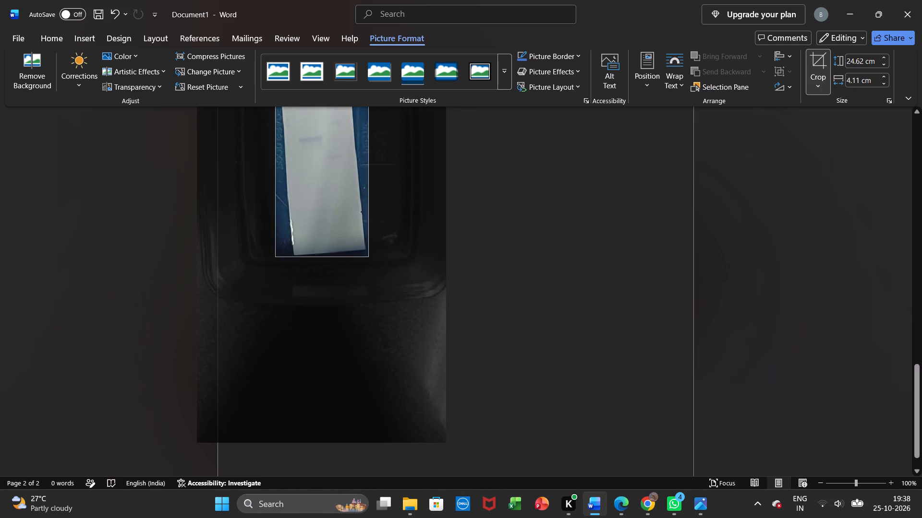
drag(330, 255, 330, 248)
scroll(330, 248, up, 1)
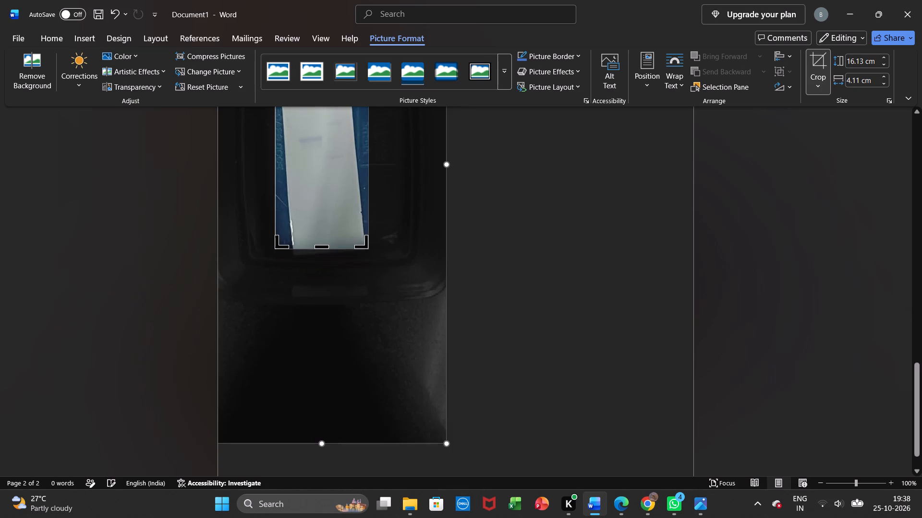
scroll(330, 248, up, 1)
scroll(331, 148, up, 1)
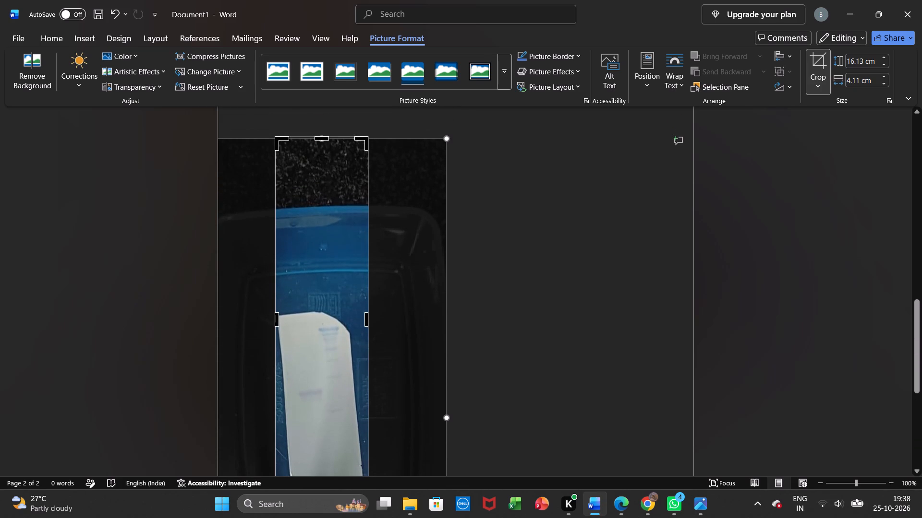
drag(322, 139, 323, 285)
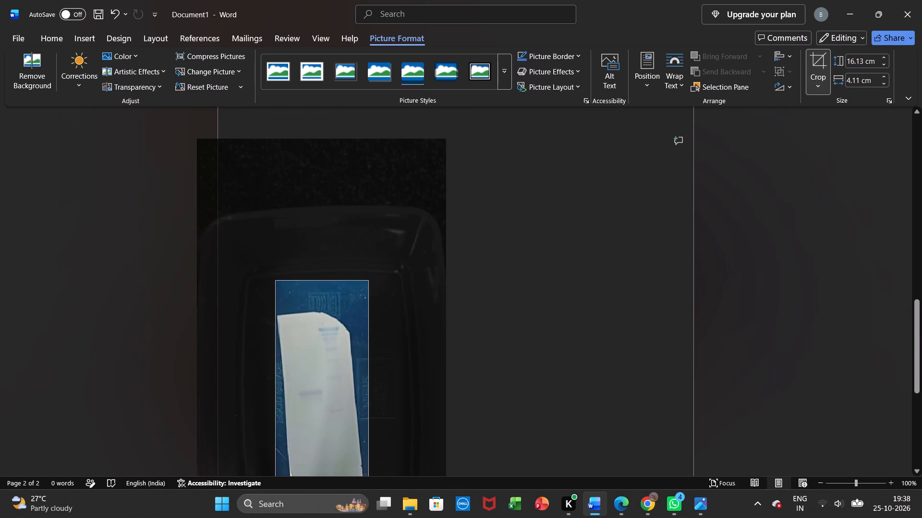
drag(323, 285, 323, 310)
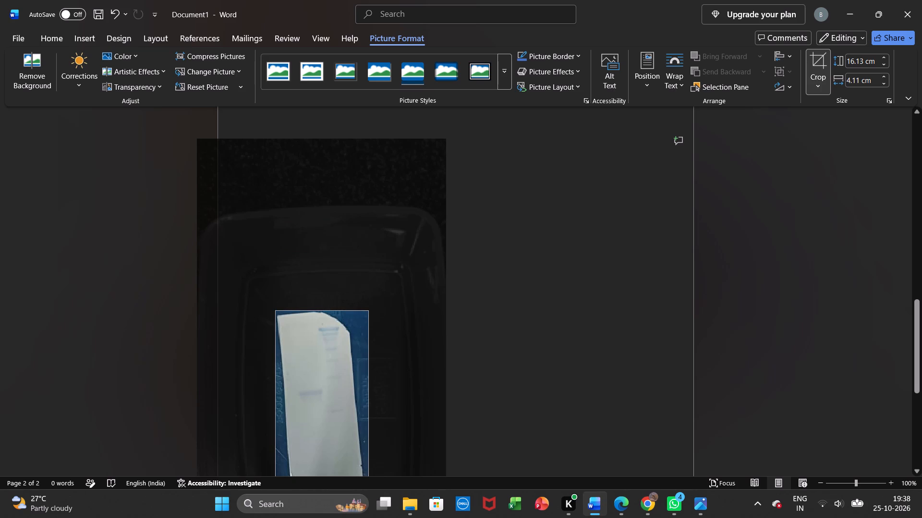
drag(323, 310, 323, 312)
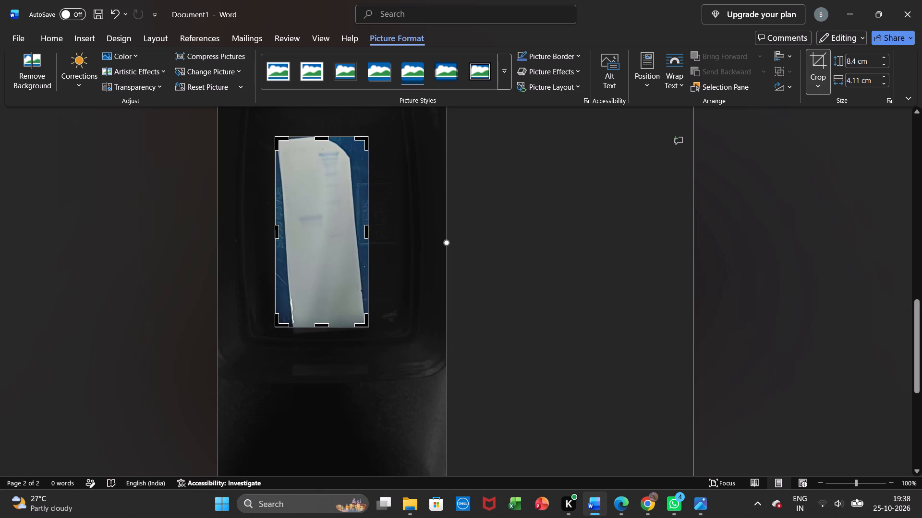
Shift the blot photo's left crop edge slightly outward for a width of about 4.34 cm, and apply the crop.
drag(275, 230, 278, 230)
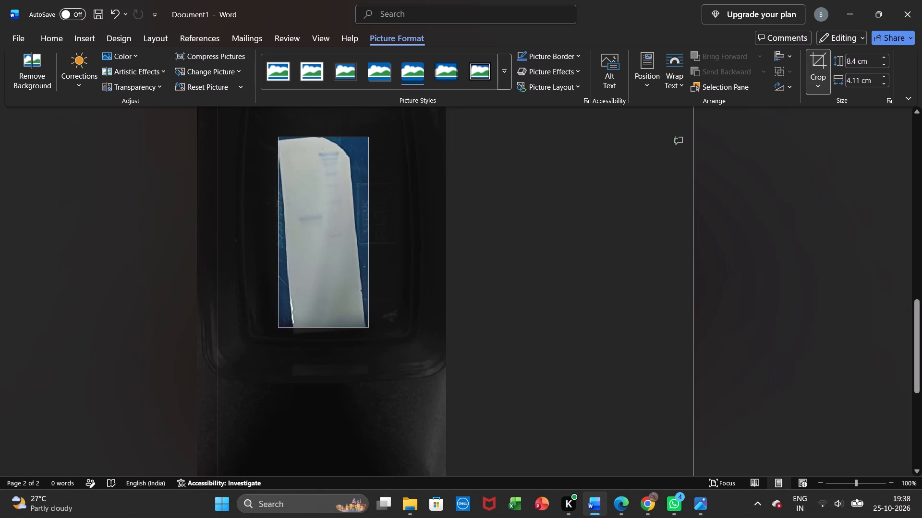
drag(278, 230, 274, 230)
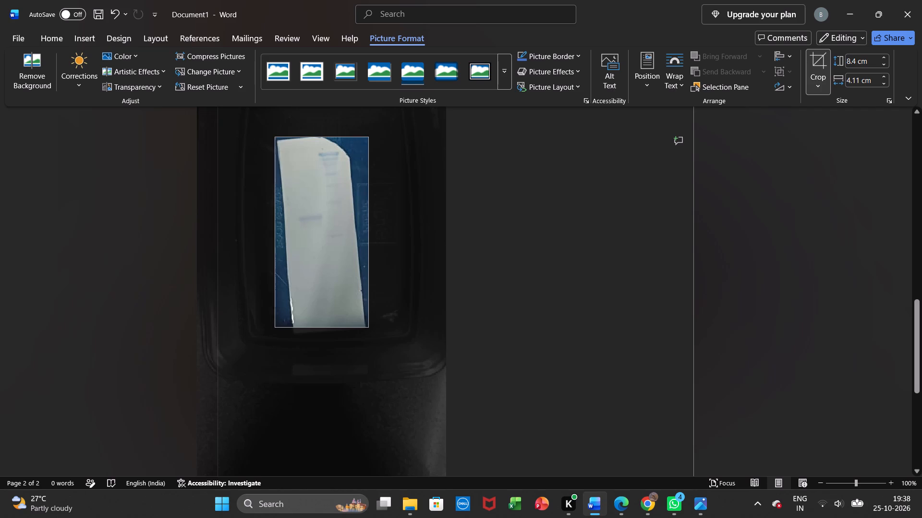
drag(274, 230, 270, 230)
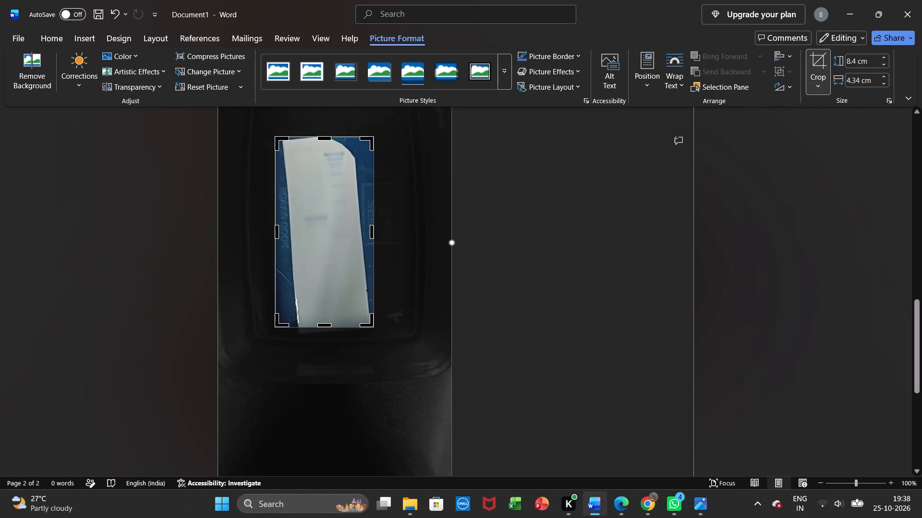
key(Return)
Select the cropped membrane photo on the second page and open the ribbon display options.
ctrl+scroll(546, 188, up, 3)
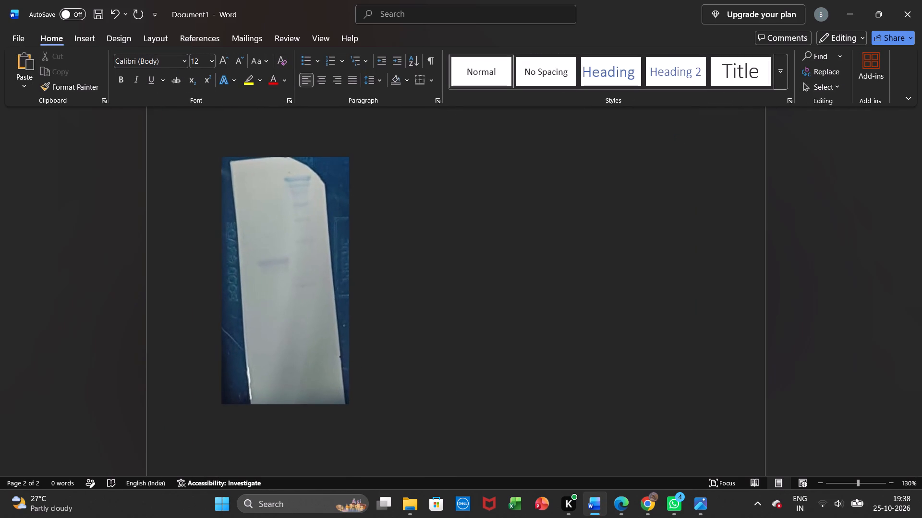
ctrl+scroll(546, 188, down, 2)
scroll(546, 188, up, 1)
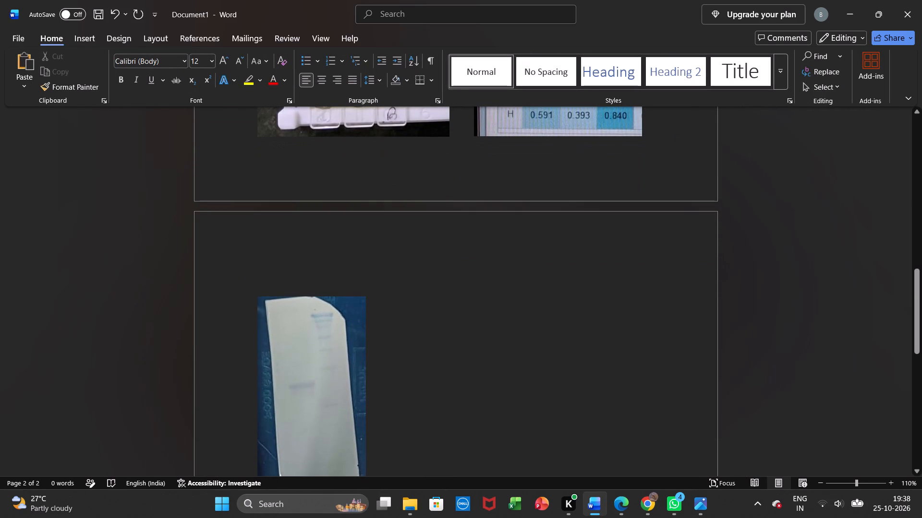
click(349, 294)
double_click(322, 323)
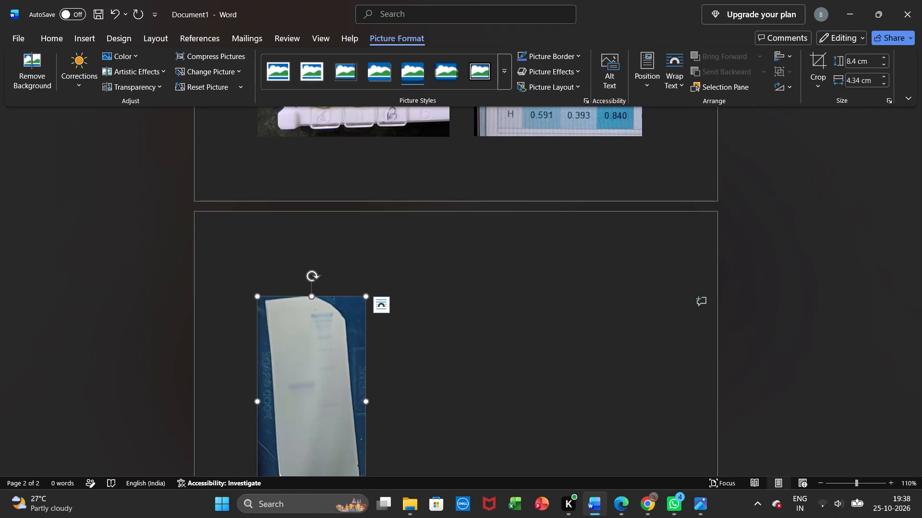
click(909, 94)
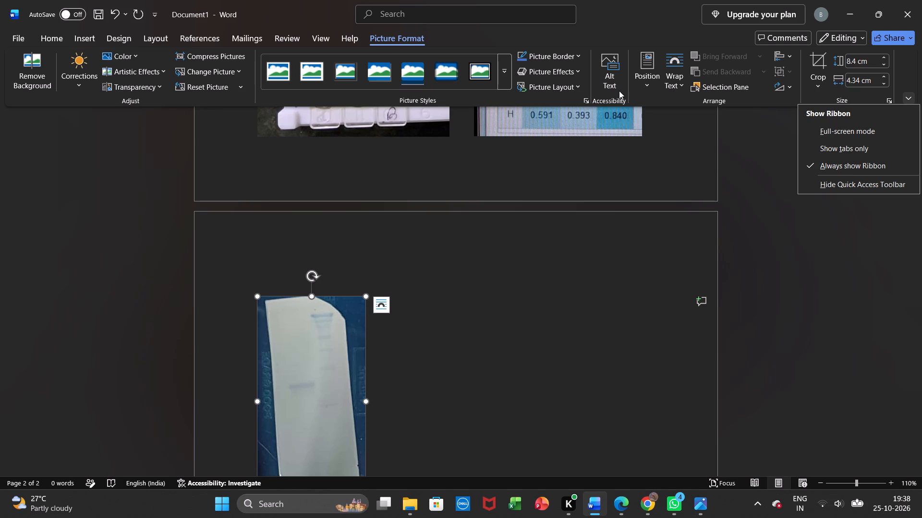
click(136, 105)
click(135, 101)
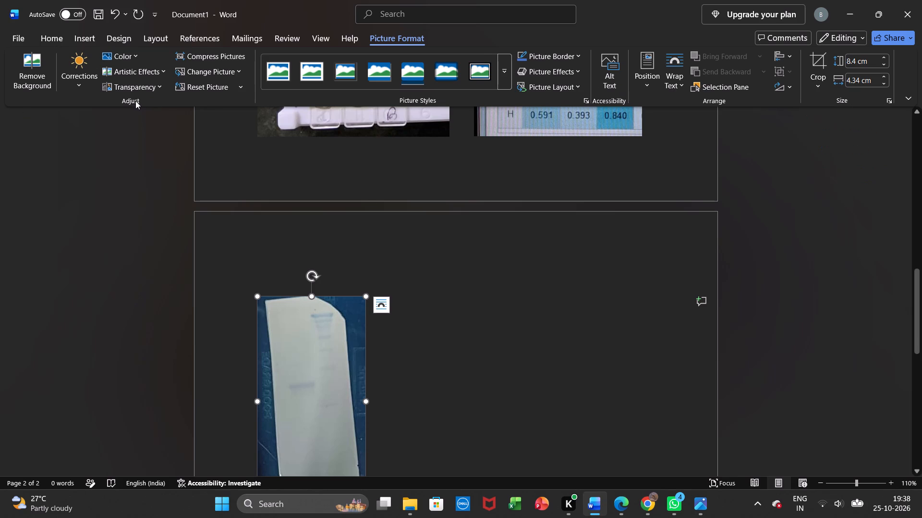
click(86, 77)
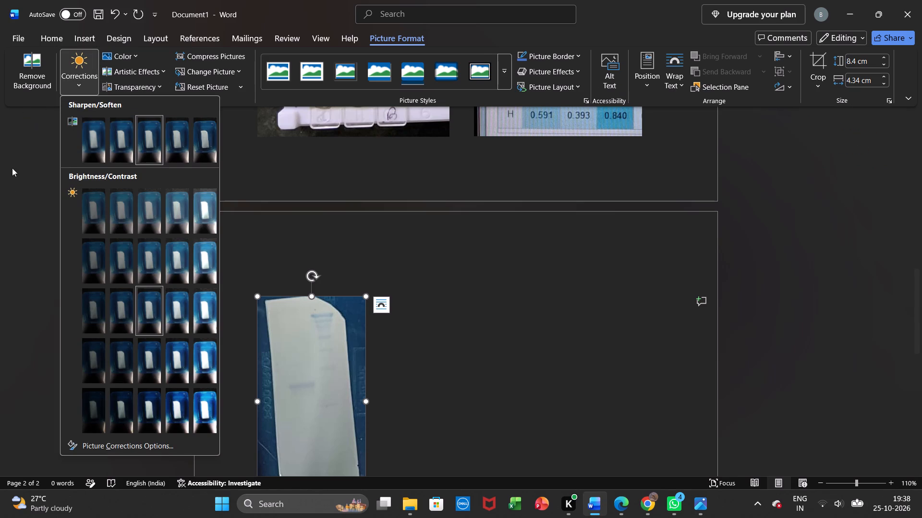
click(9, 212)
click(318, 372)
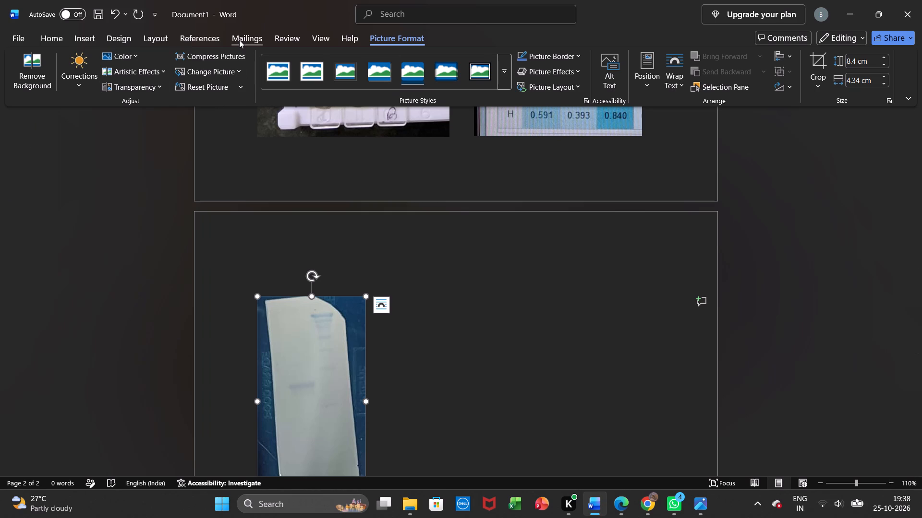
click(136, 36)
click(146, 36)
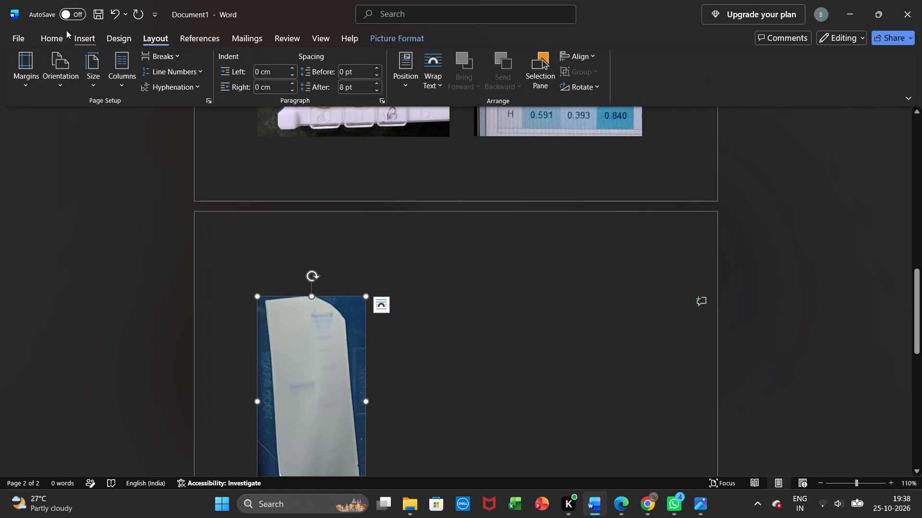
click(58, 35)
Deselect the cropped membrane photo and place the text cursor directly after it on the second page.
click(495, 308)
scroll(495, 308, down, 1)
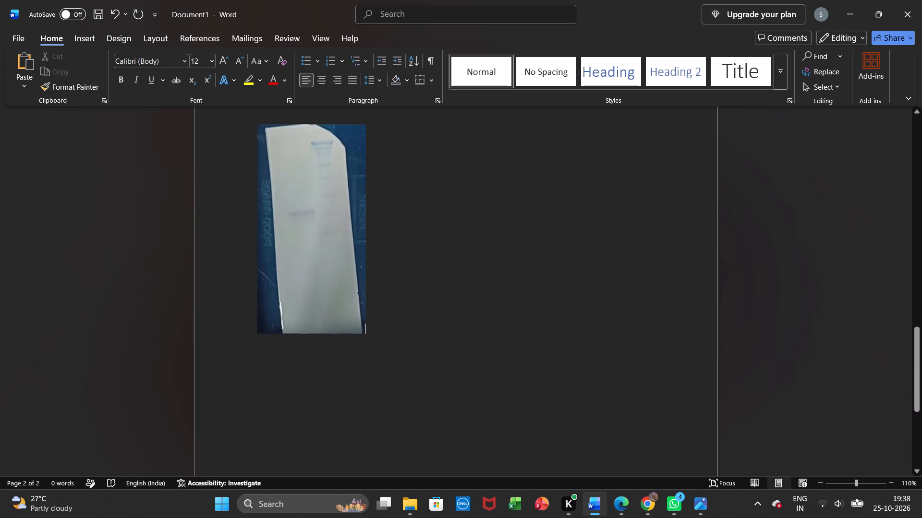
scroll(495, 308, down, 1)
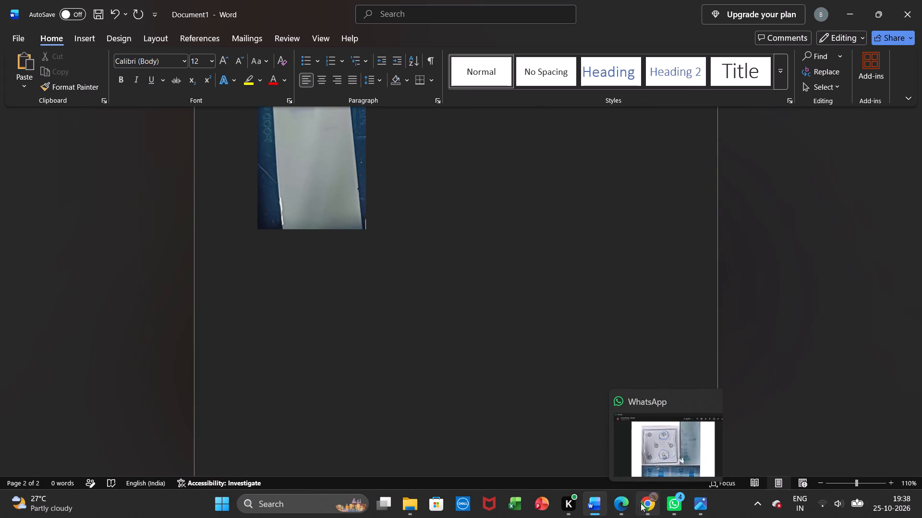
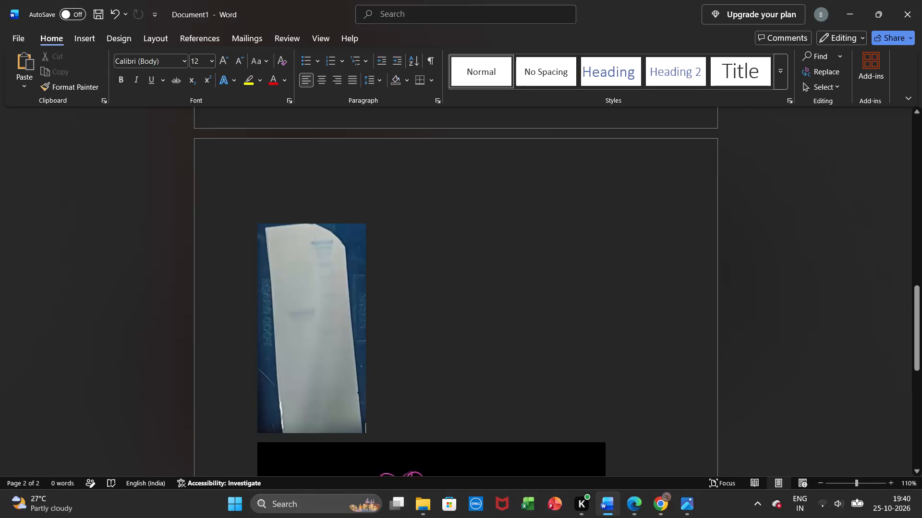
Paste the lettered gel plate photo after the membrane photo and shrink it to fit beside the membrane.
key(ctrl+v)
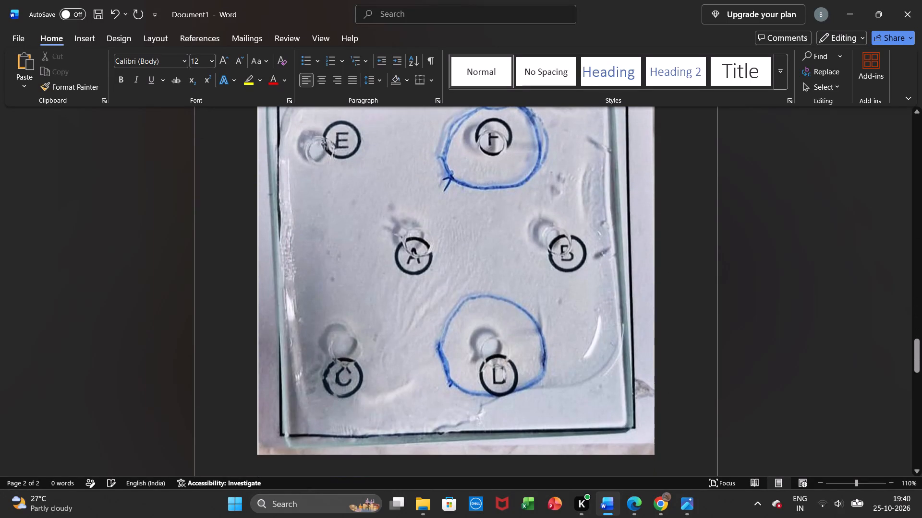
click(568, 336)
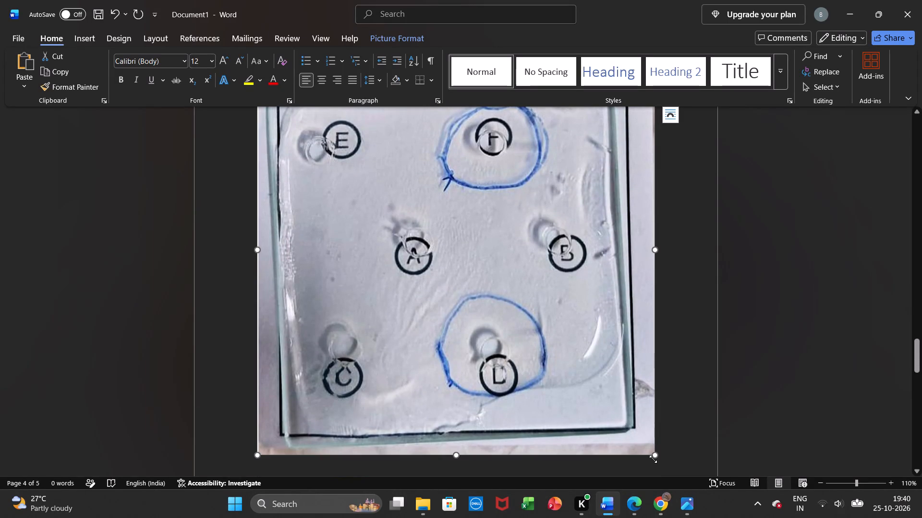
drag(655, 457, 459, 191)
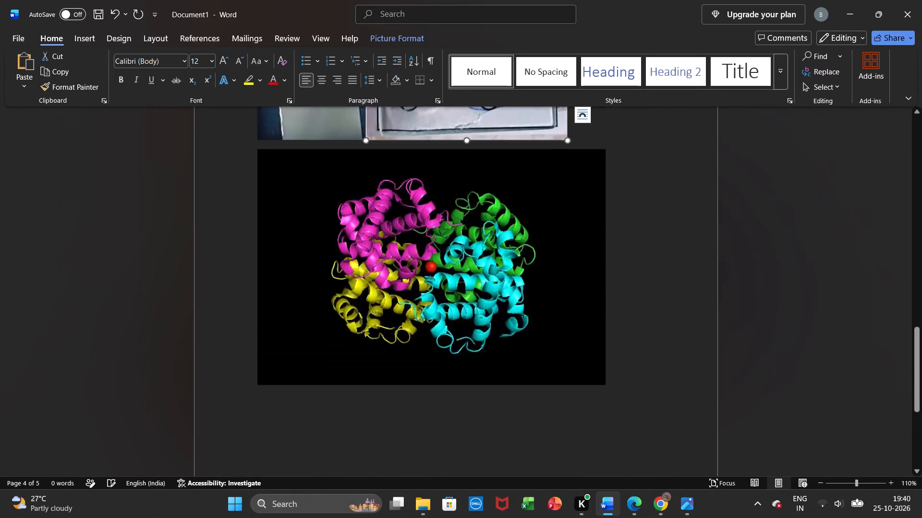
scroll(459, 191, up, 2)
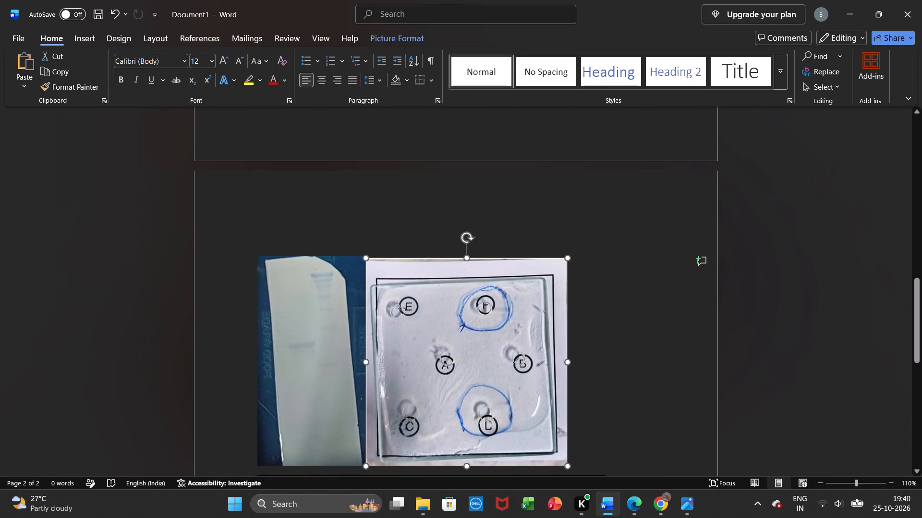
Insert thirteen spaces between the membrane photo and the gel plate photo to separate them.
click(360, 378)
click(405, 362)
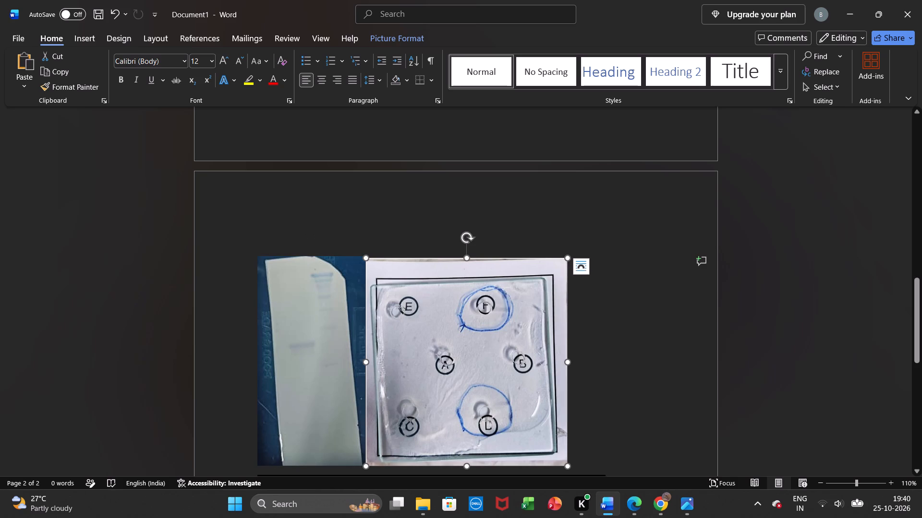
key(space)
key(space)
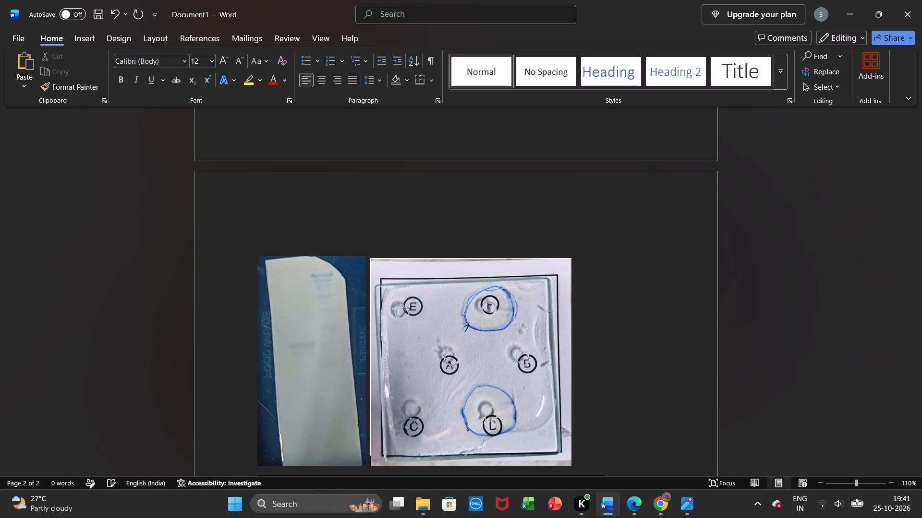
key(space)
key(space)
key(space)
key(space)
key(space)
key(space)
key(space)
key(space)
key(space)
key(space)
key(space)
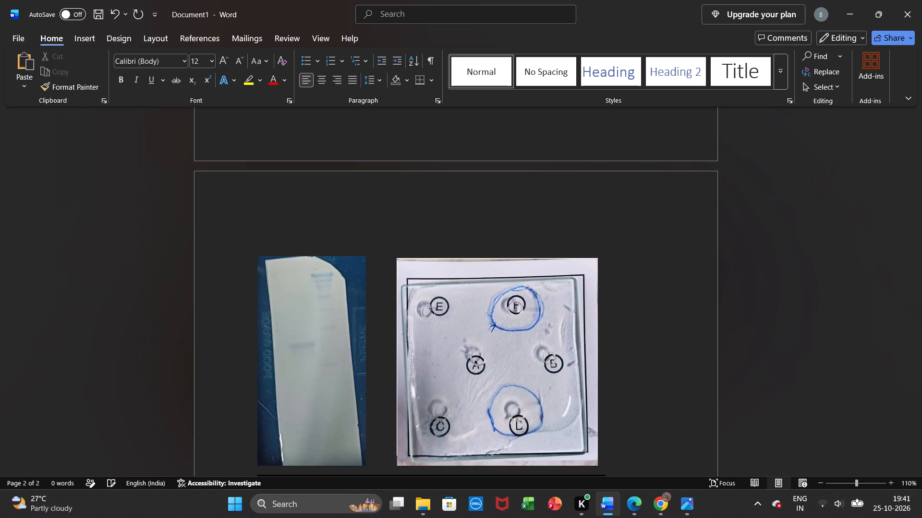
Add a blank line above the protein structure picture and two new lines below it.
scroll(368, 438, down, 6)
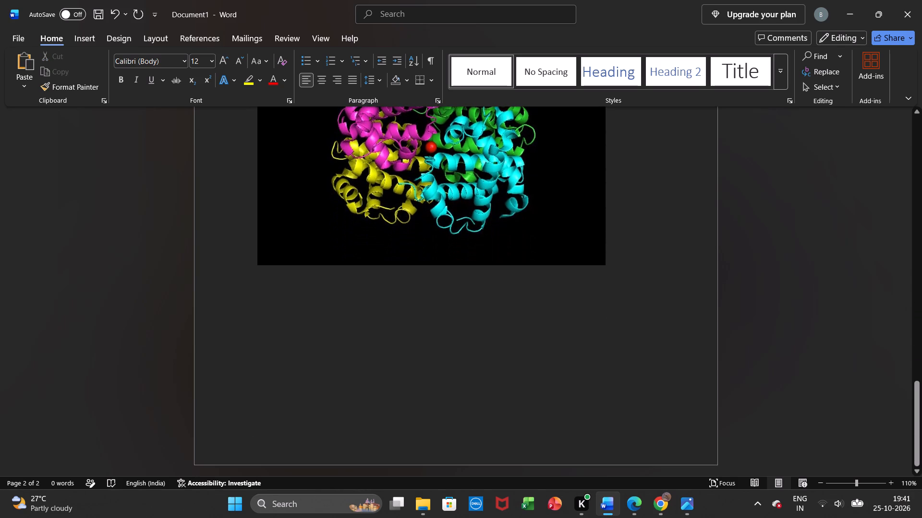
click(324, 432)
key(Return)
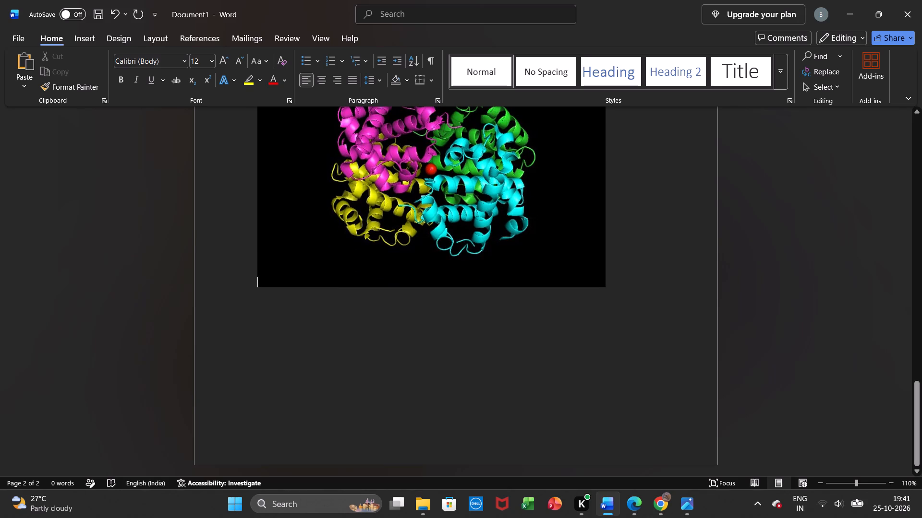
click(620, 280)
key(Return)
key(Return)
Insert the downloaded picture WhatsApp Image 2026-10-25 at 7.05.16 PM below the protein structure picture.
click(77, 33)
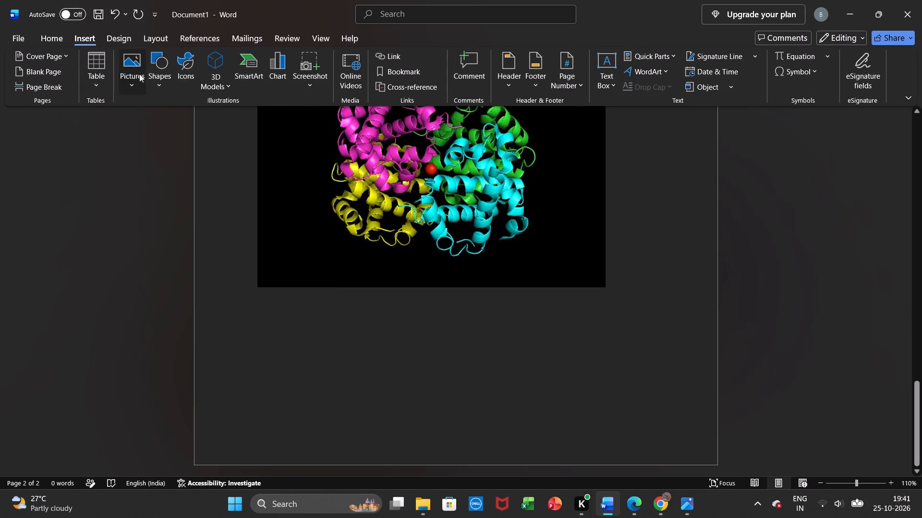
click(139, 74)
click(164, 123)
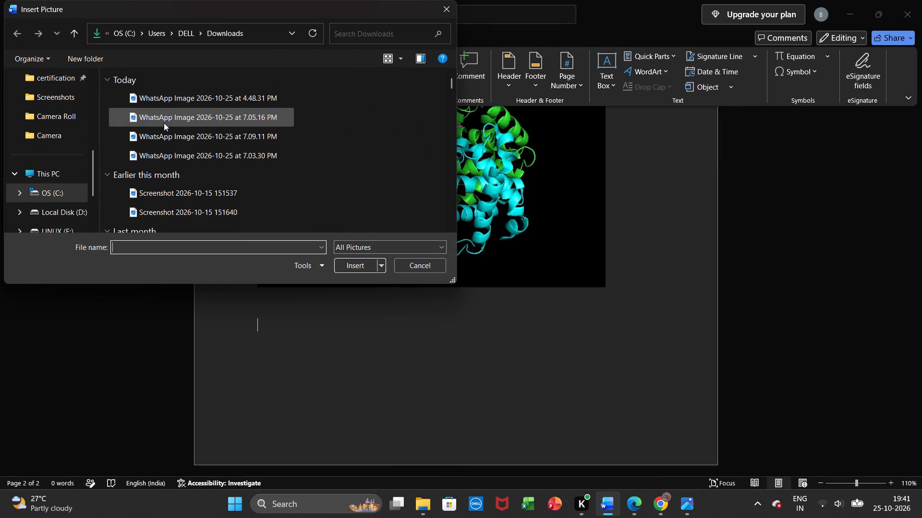
double_click(154, 121)
Enlarge the membrane photo on page two slightly, keeping its proportions.
scroll(414, 235, down, 1)
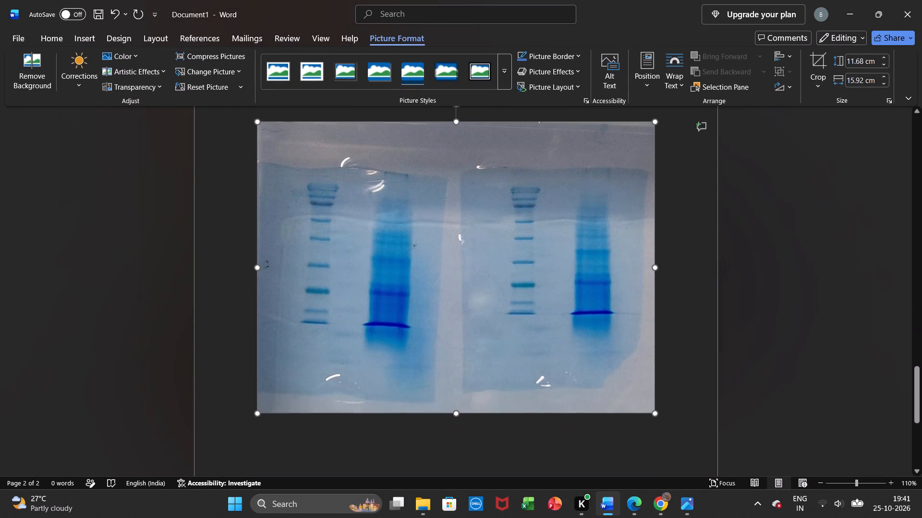
scroll(414, 235, down, 1)
scroll(414, 235, up, 4)
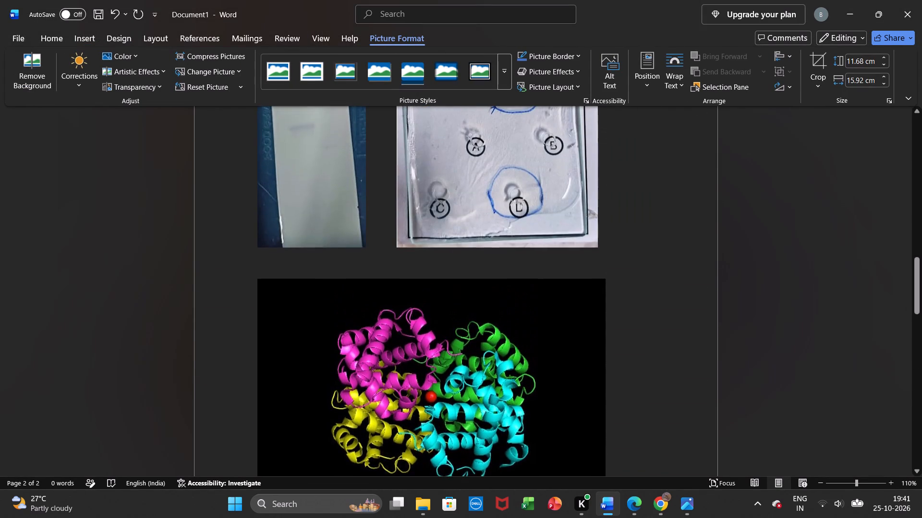
scroll(412, 268, up, 1)
click(318, 309)
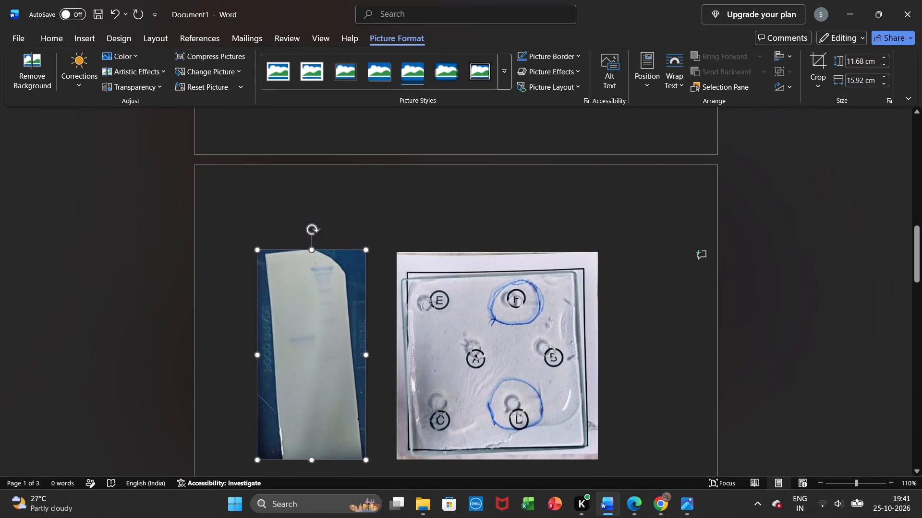
drag(367, 251, 377, 235)
Remove the blank line above the membrane and gel plate photos at the start of page two.
click(292, 219)
key(BackSpace)
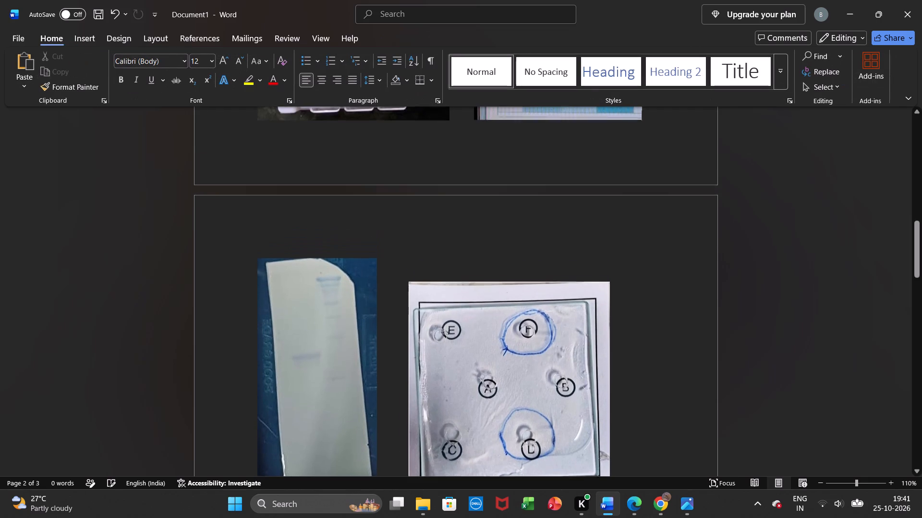
key(BackSpace)
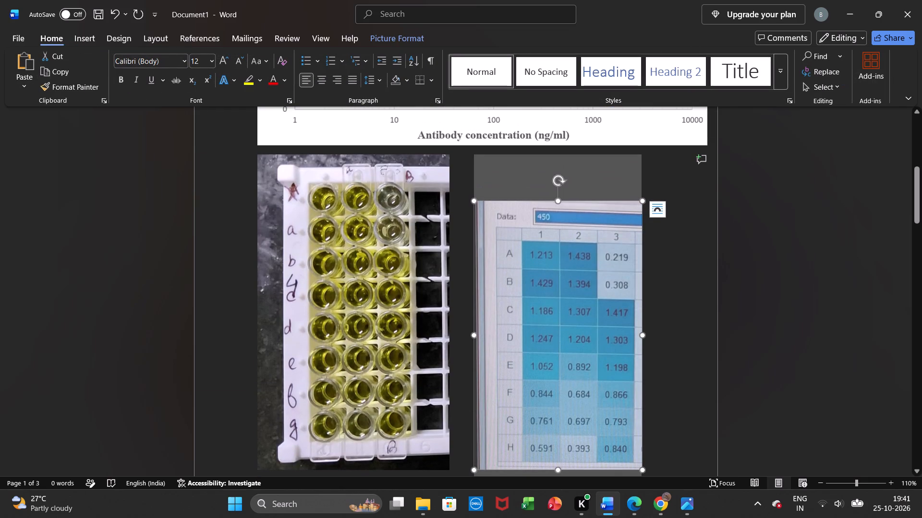
scroll(292, 219, down, 4)
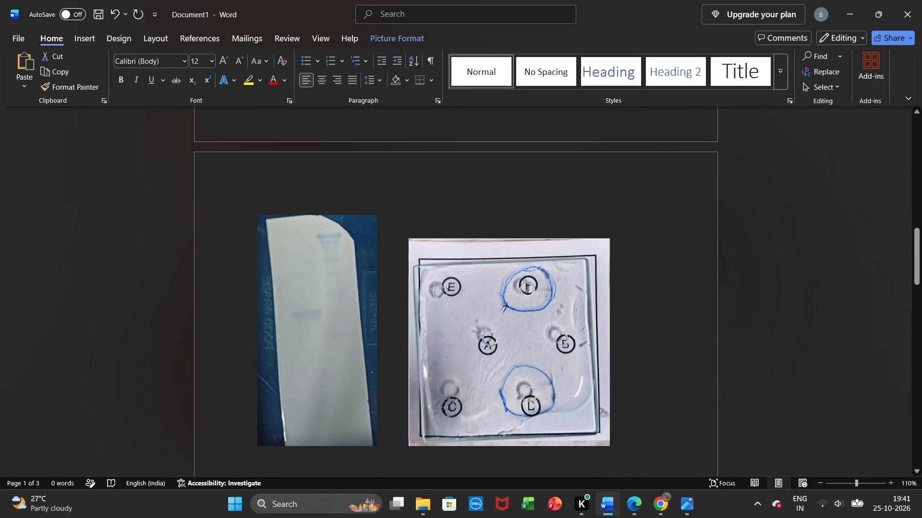
click(366, 188)
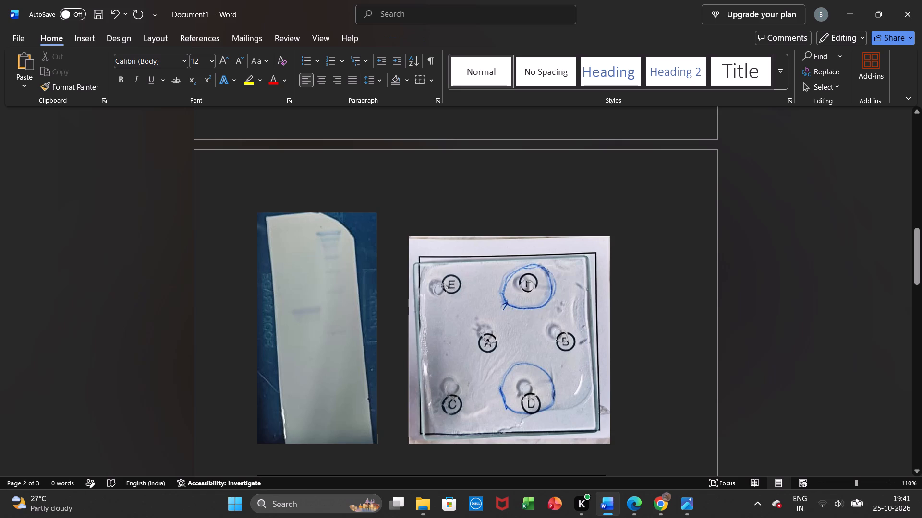
Select the membrane photo on page two for another size adjustment.
click(321, 320)
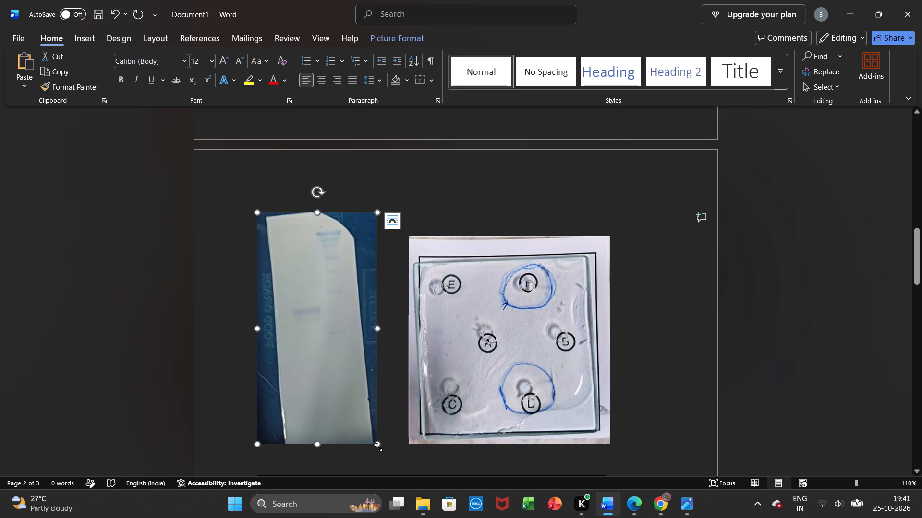
Enlarge the blot membrane photo on the second page slightly, keeping its proportions.
drag(378, 447, 386, 455)
click(508, 345)
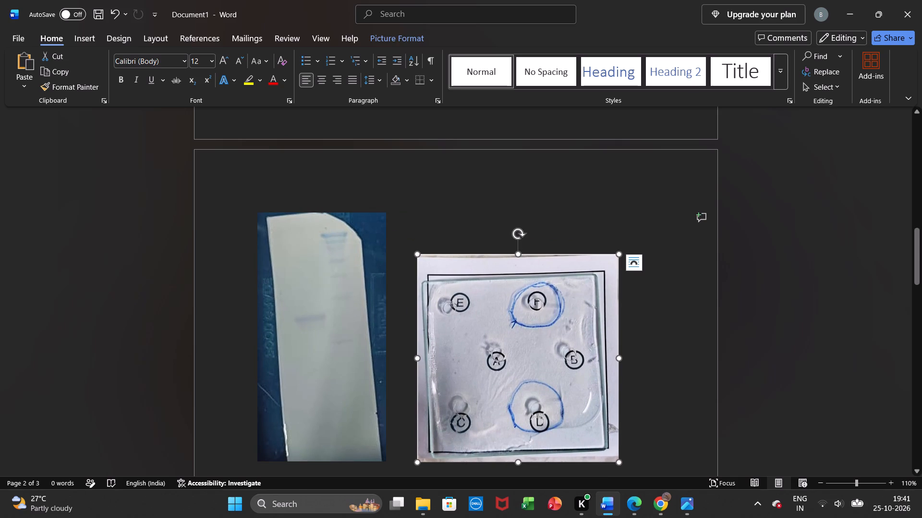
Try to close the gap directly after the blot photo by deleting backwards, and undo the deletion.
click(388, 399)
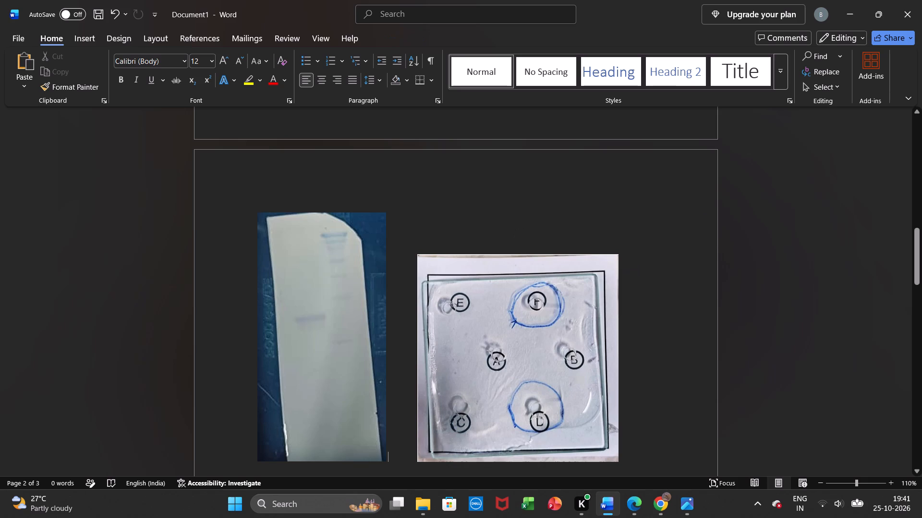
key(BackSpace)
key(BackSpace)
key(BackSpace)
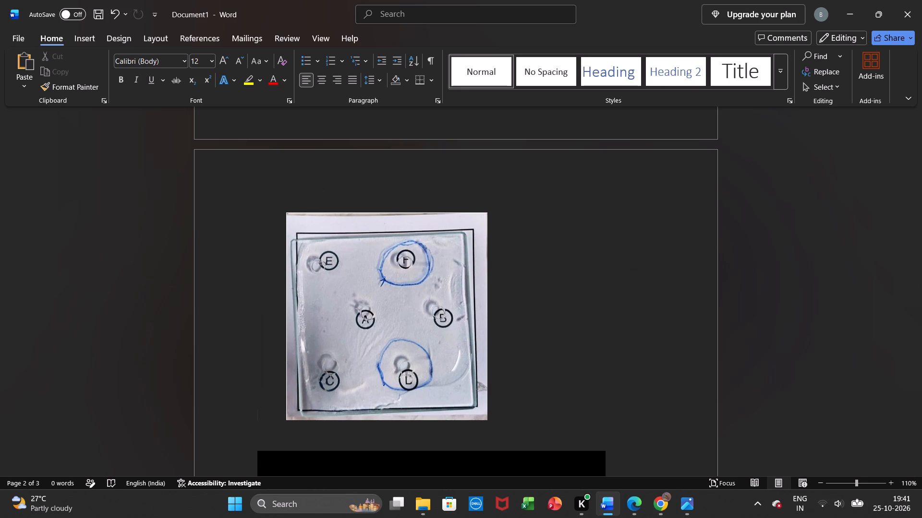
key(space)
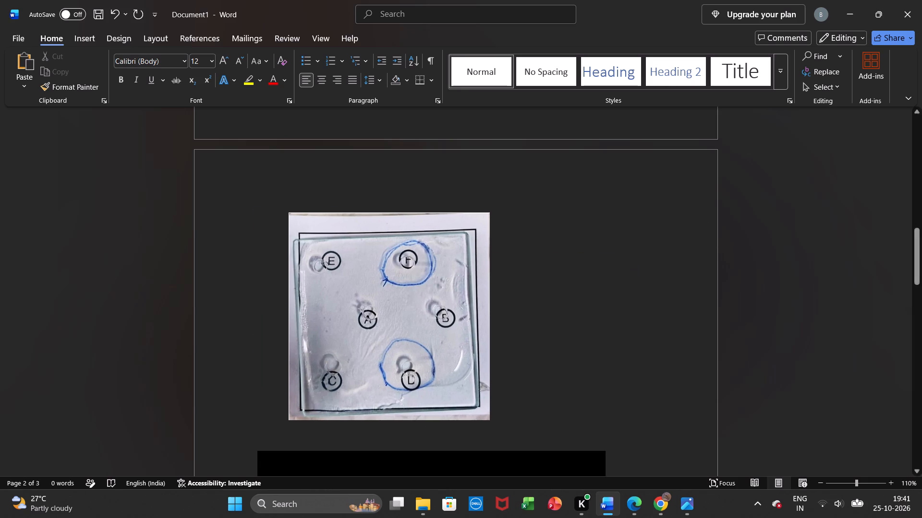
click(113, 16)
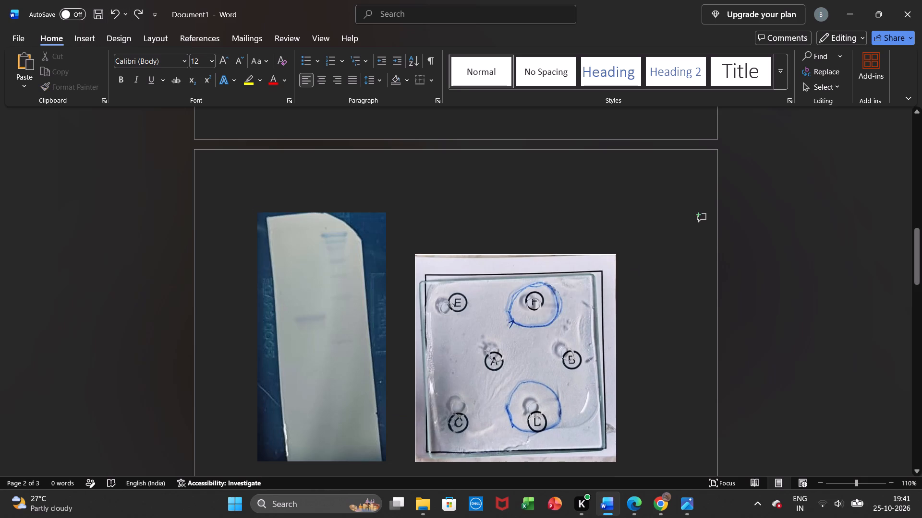
Delete three spaces between the blot photo and the gel plate photo to bring them closer together.
scroll(416, 198, up, 1)
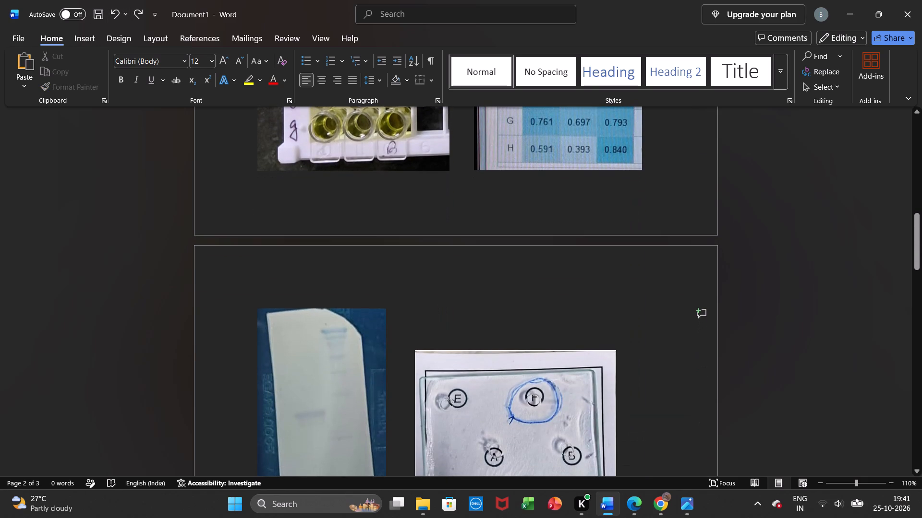
click(406, 378)
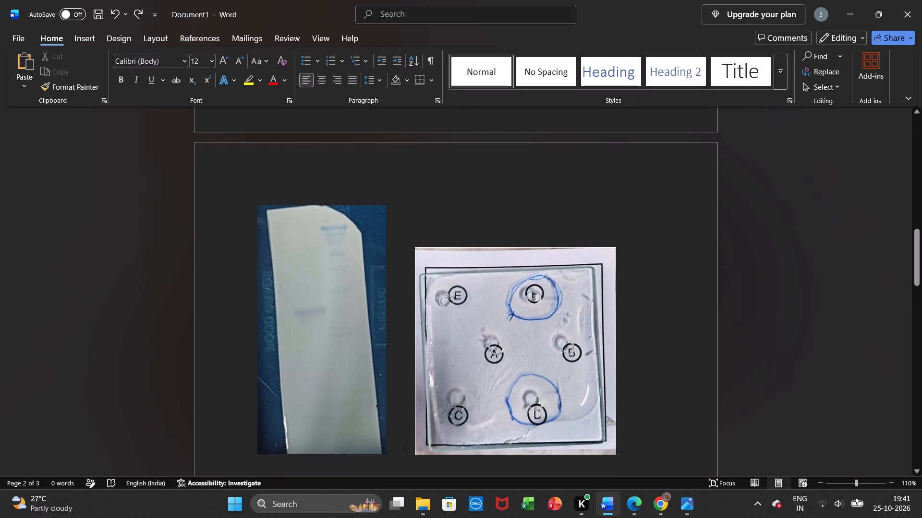
key(BackSpace)
key(BackSpace)
key(BackSpace)
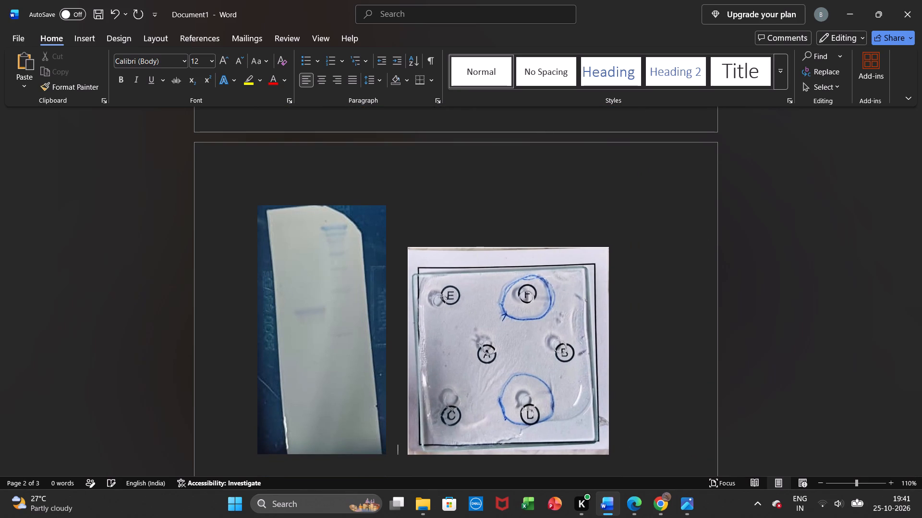
Enlarge the gel plate photo proportionally until its height matches the blot photo beside it.
click(481, 375)
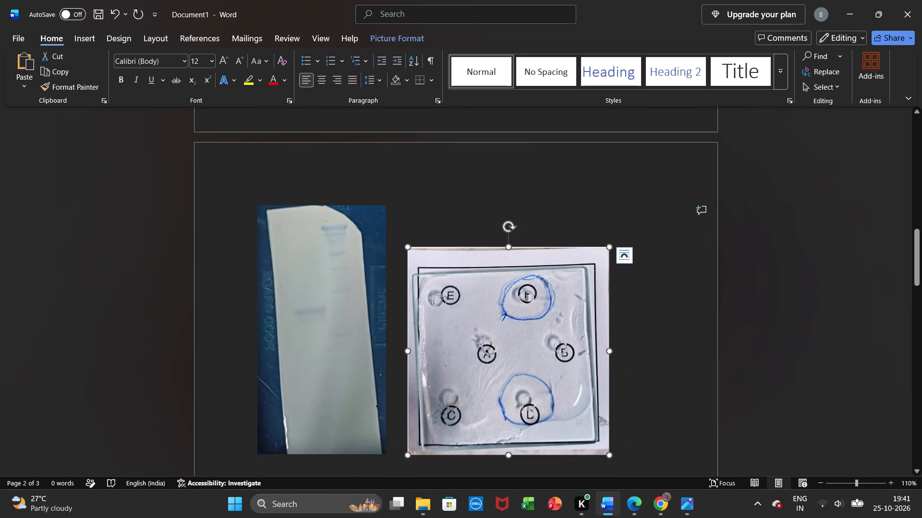
drag(406, 246, 397, 214)
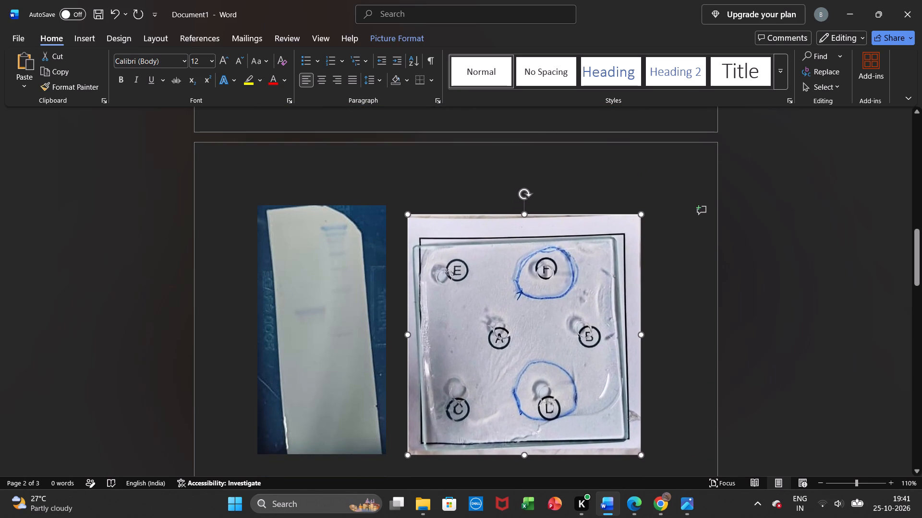
drag(397, 214, 397, 205)
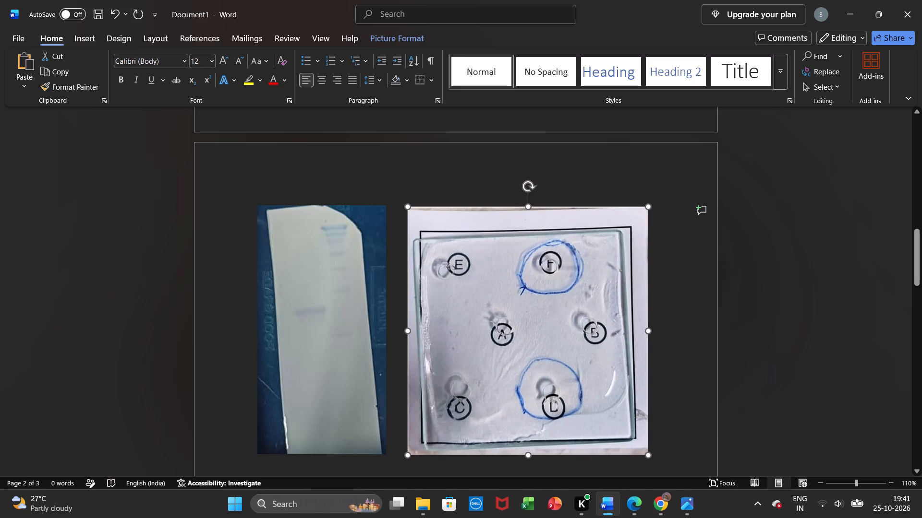
click(753, 296)
Enlarge the protein structure image proportionally until it spans slightly more than the two photos above it.
scroll(753, 296, down, 1)
click(599, 282)
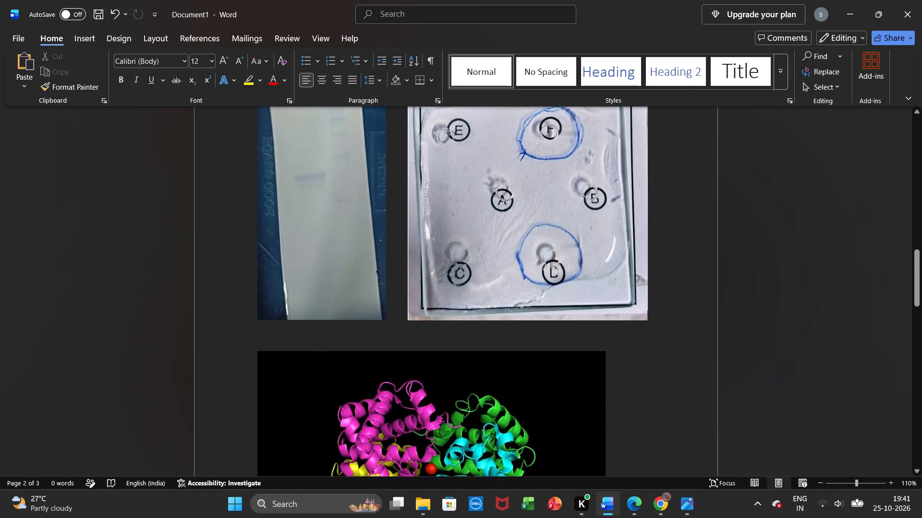
scroll(599, 282, down, 1)
click(523, 276)
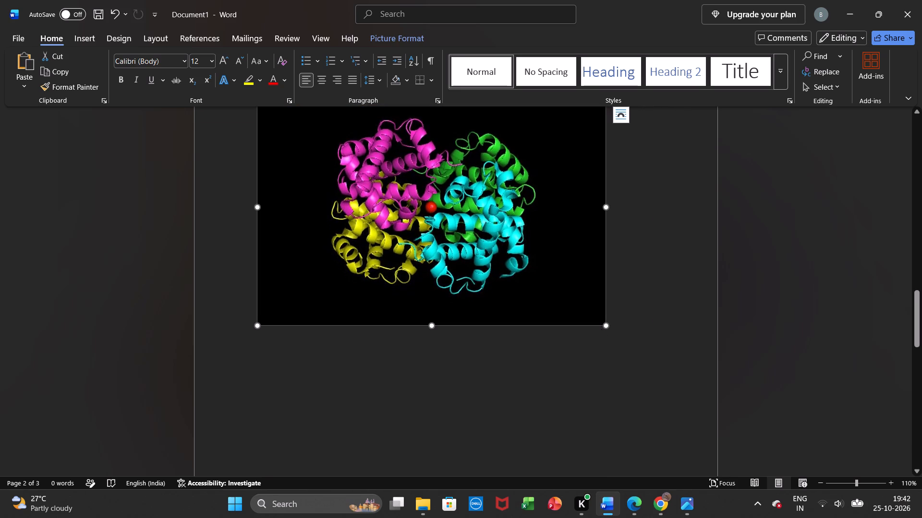
drag(607, 326, 651, 375)
drag(489, 292, 482, 377)
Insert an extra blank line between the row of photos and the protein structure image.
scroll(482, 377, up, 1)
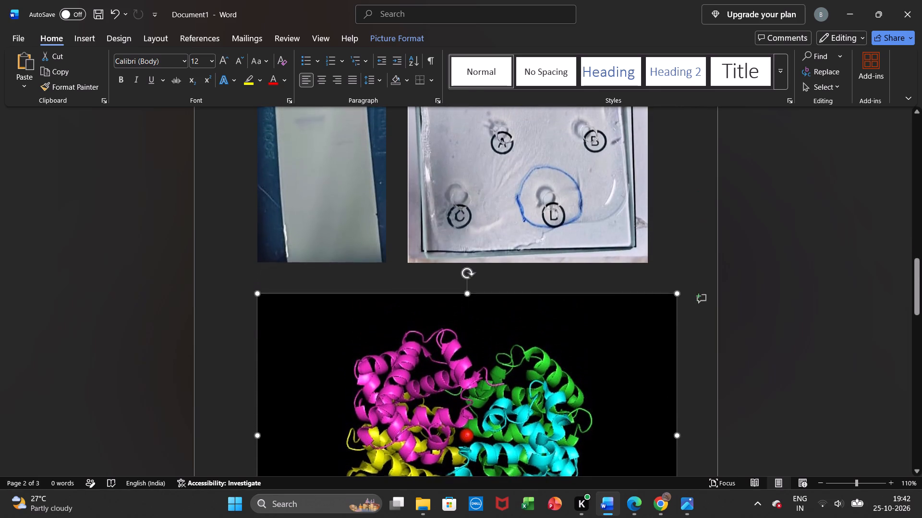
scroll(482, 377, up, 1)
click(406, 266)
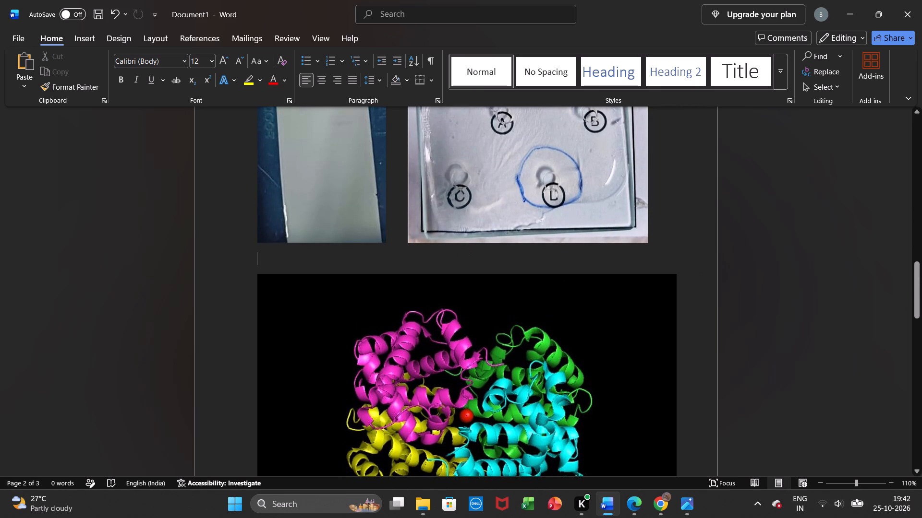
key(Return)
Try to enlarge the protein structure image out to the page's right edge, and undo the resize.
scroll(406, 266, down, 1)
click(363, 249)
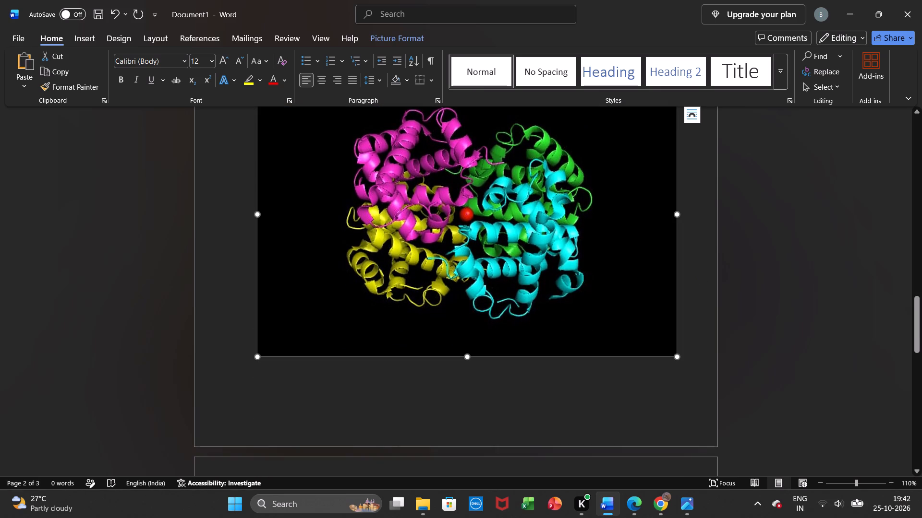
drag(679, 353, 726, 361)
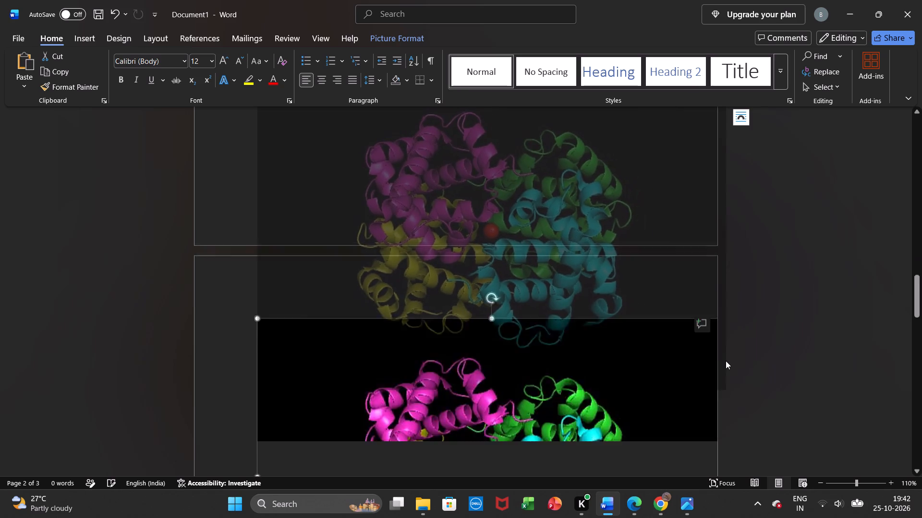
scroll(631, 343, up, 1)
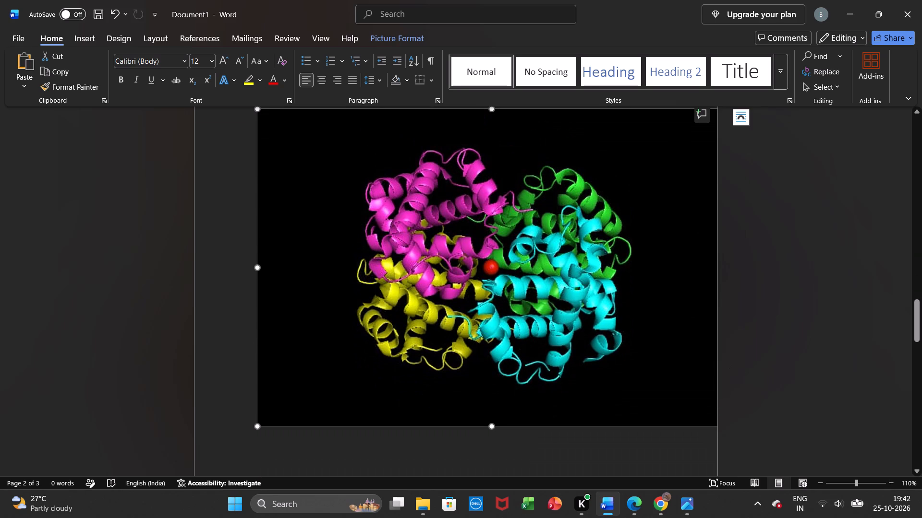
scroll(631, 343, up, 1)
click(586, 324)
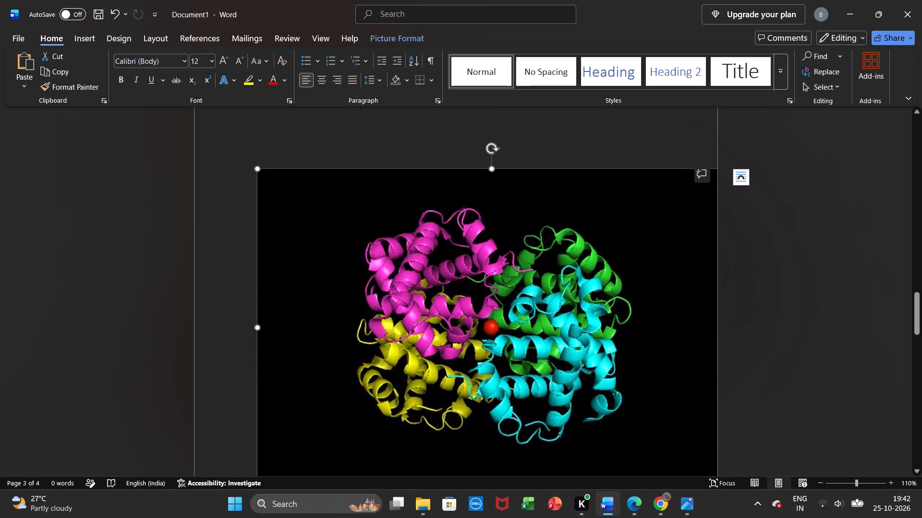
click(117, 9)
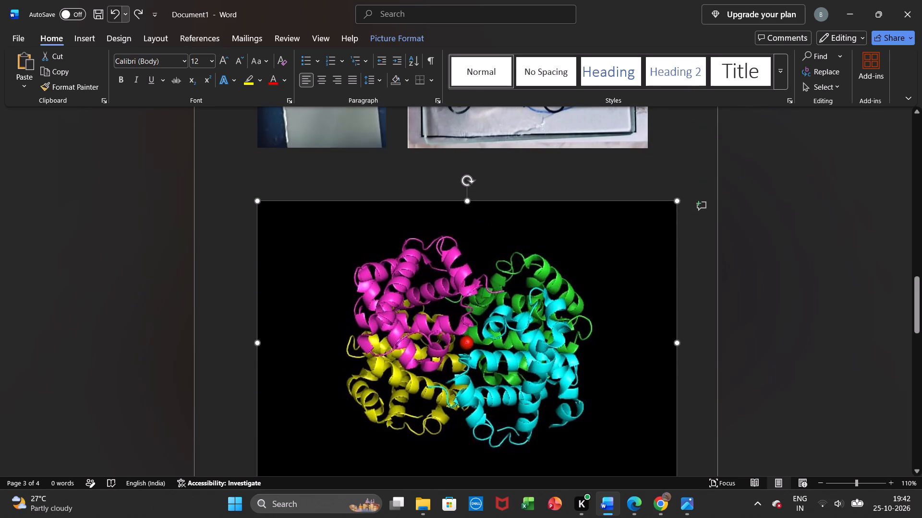
Enlarge the protein structure image slightly, keeping it on the second page and clear of the page's right edge.
scroll(408, 271, down, 1)
click(714, 346)
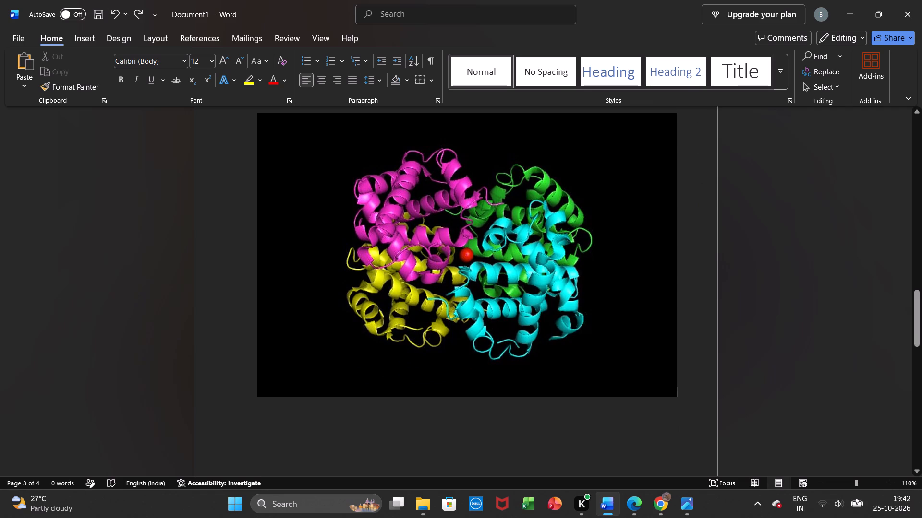
click(639, 367)
drag(676, 394, 684, 402)
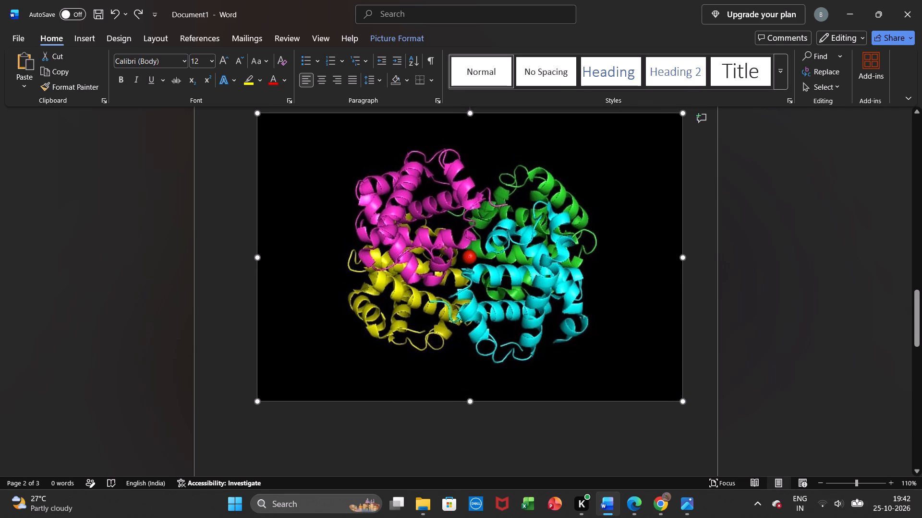
drag(684, 402, 685, 403)
click(688, 405)
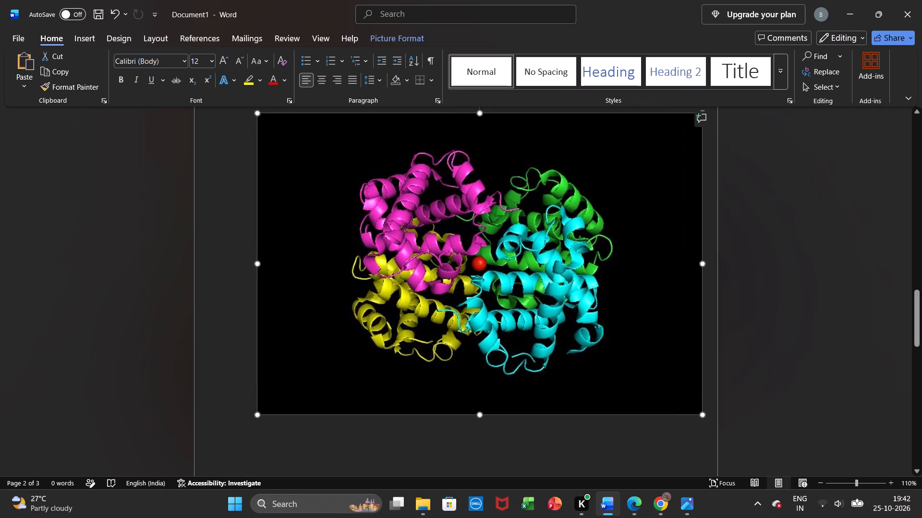
drag(257, 407, 249, 413)
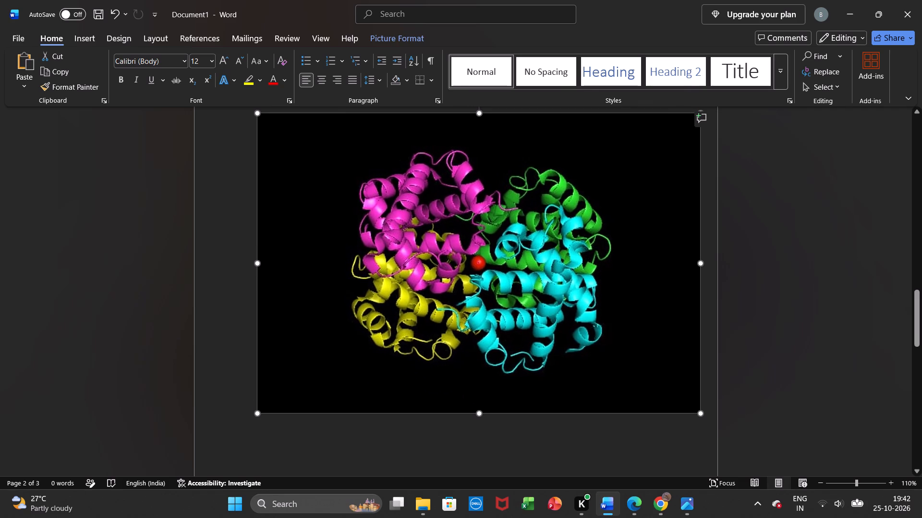
drag(249, 413, 262, 403)
click(786, 278)
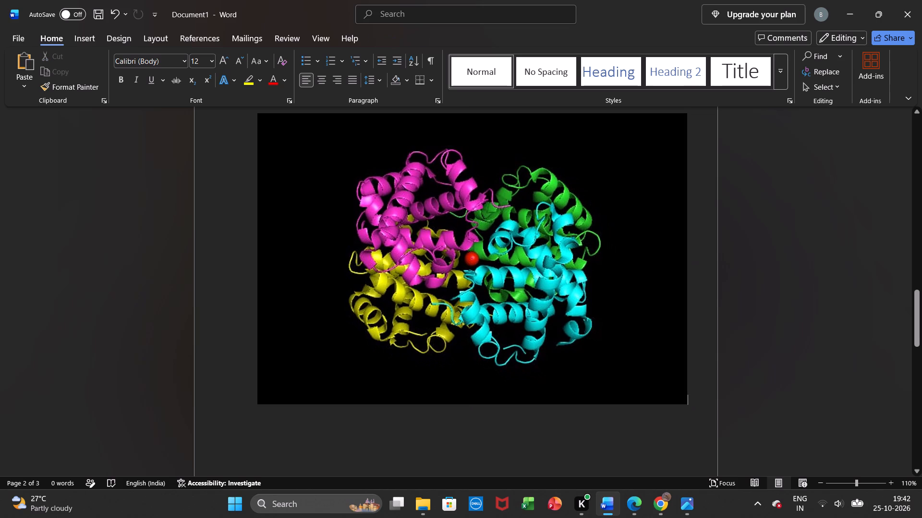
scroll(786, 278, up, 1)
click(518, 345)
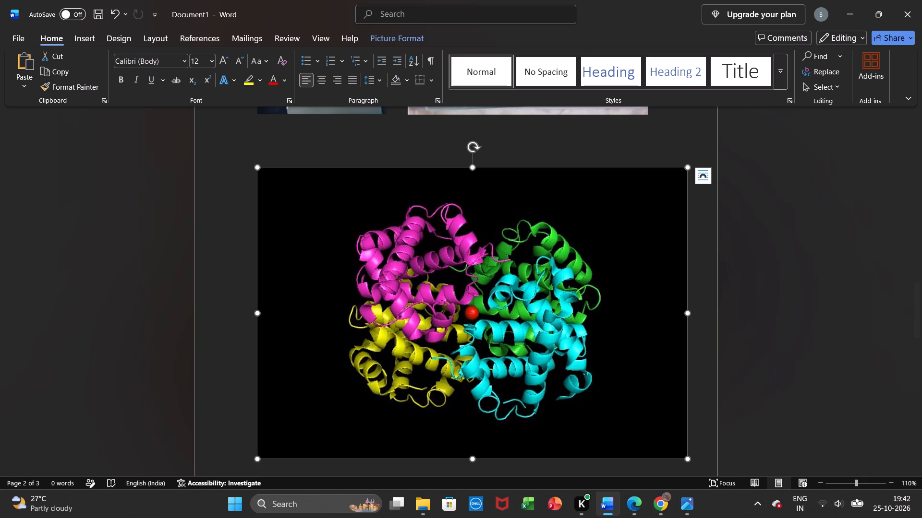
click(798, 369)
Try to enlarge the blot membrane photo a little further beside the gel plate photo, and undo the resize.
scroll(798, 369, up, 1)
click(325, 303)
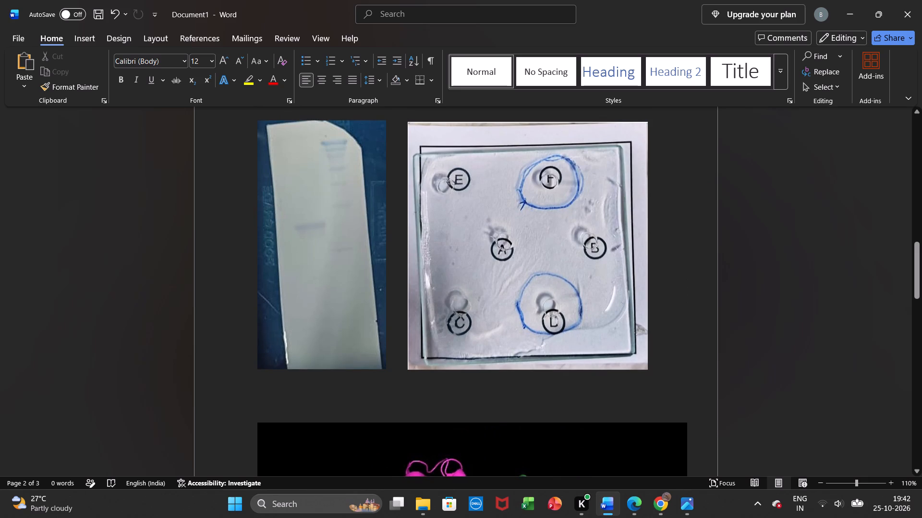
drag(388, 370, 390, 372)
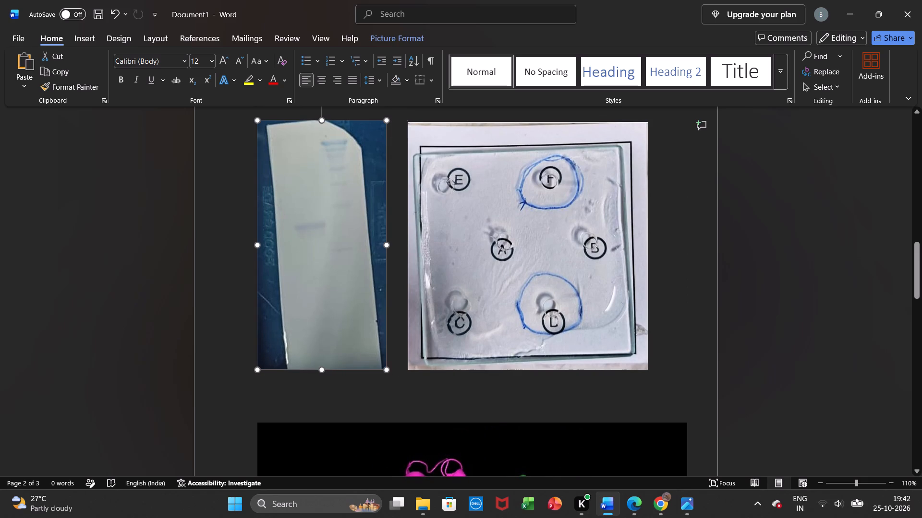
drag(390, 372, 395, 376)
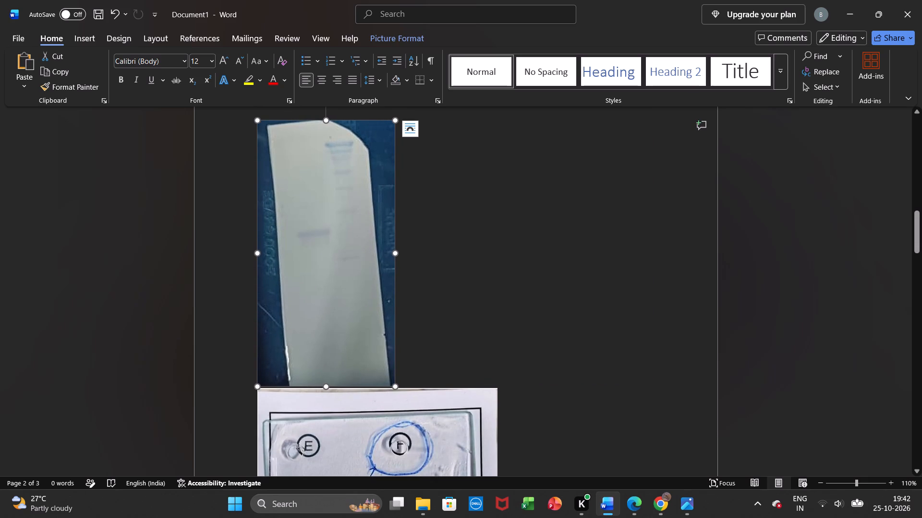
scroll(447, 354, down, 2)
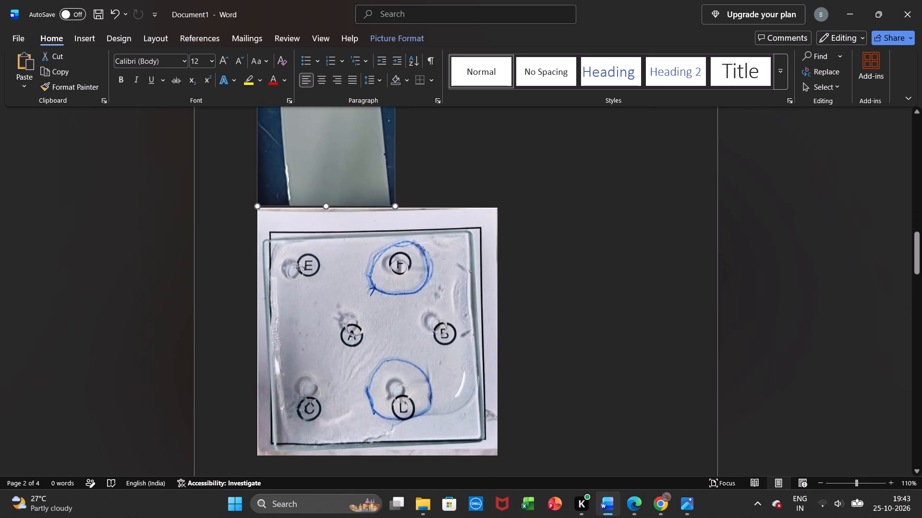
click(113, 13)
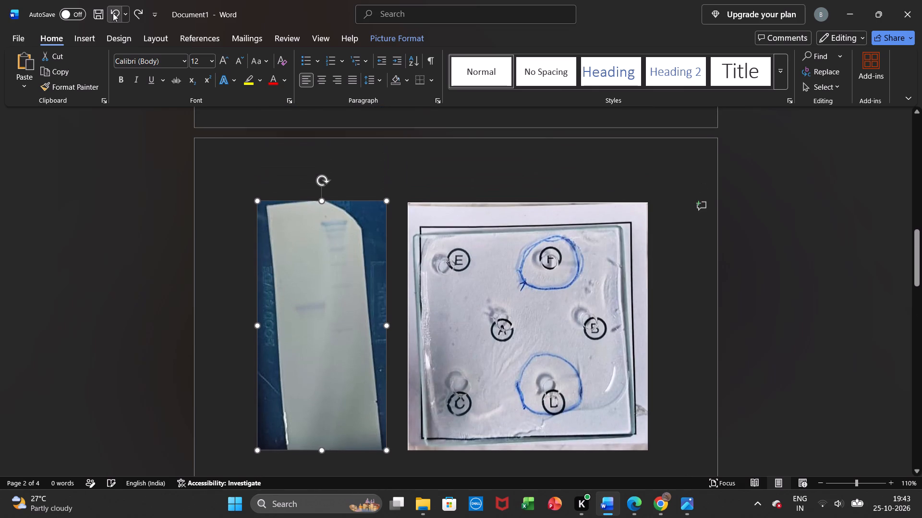
Delete the extra blank line between the row of photos and the protein structure image.
scroll(375, 411, down, 1)
click(337, 394)
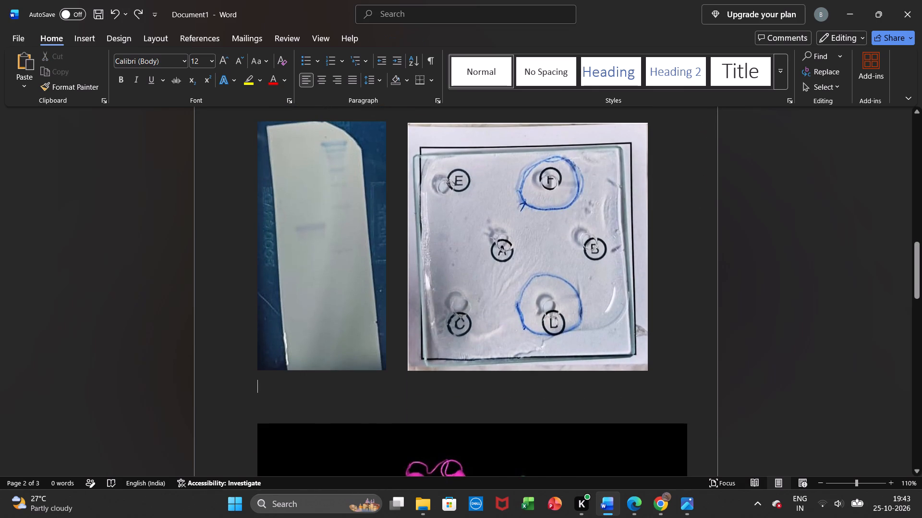
key(BackSpace)
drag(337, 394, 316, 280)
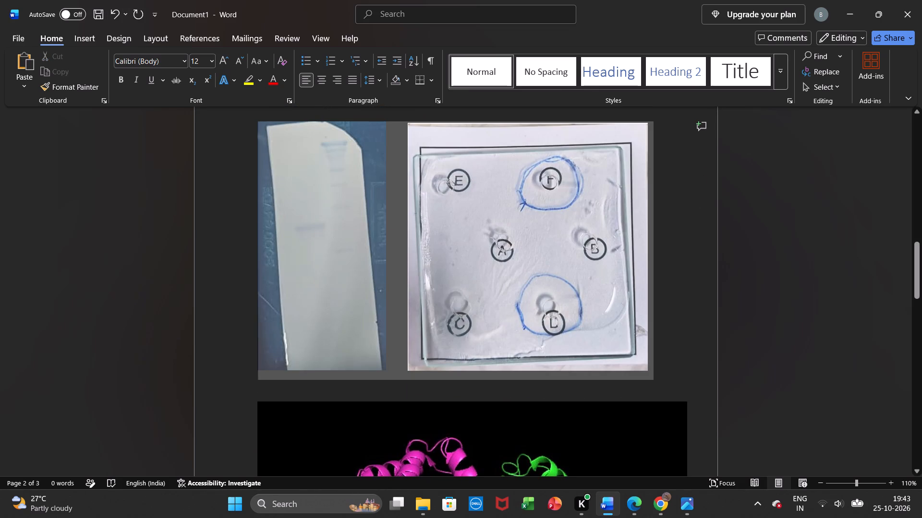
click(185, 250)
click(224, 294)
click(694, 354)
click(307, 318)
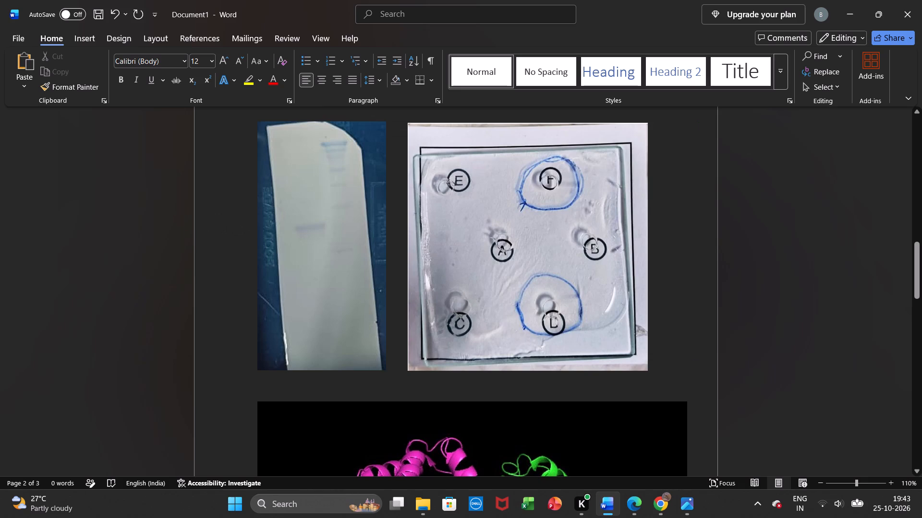
Enlarge the blot membrane photo to about 10.5 cm high and 5.4 cm wide, keeping it beside the gel plate photo.
drag(388, 371, 389, 376)
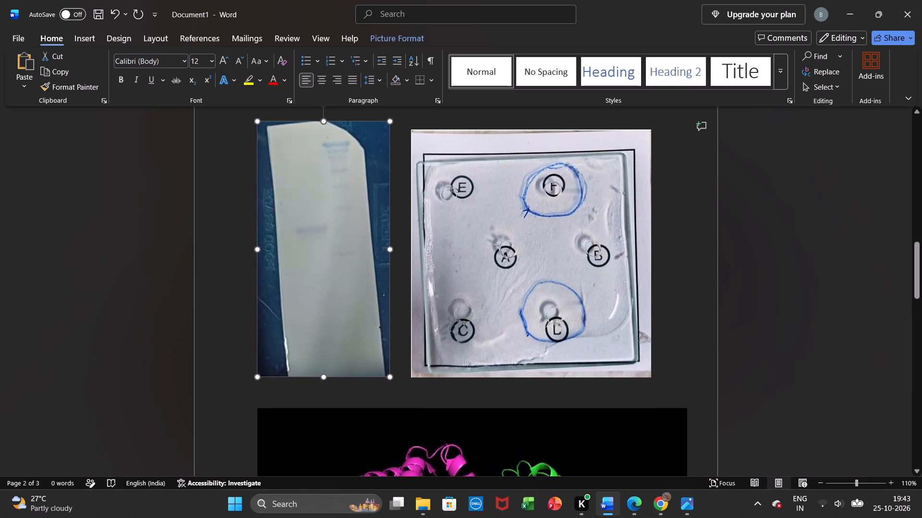
drag(389, 376, 392, 377)
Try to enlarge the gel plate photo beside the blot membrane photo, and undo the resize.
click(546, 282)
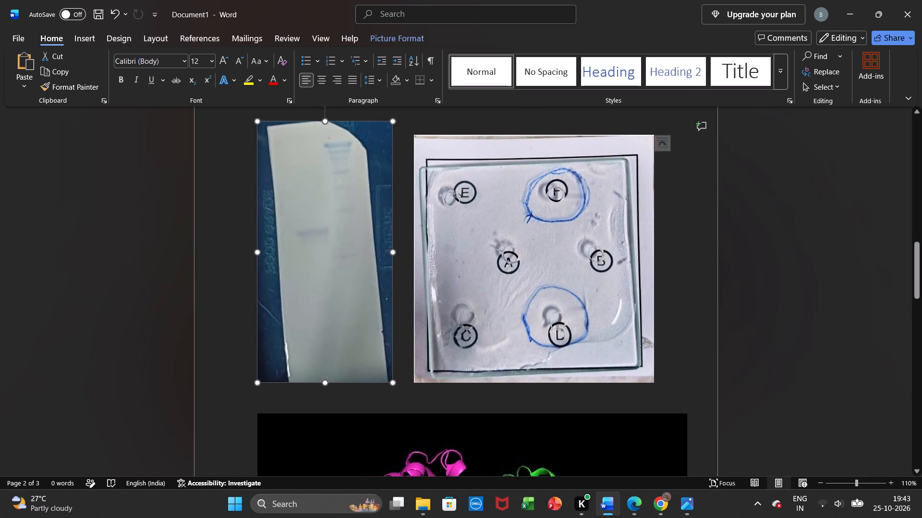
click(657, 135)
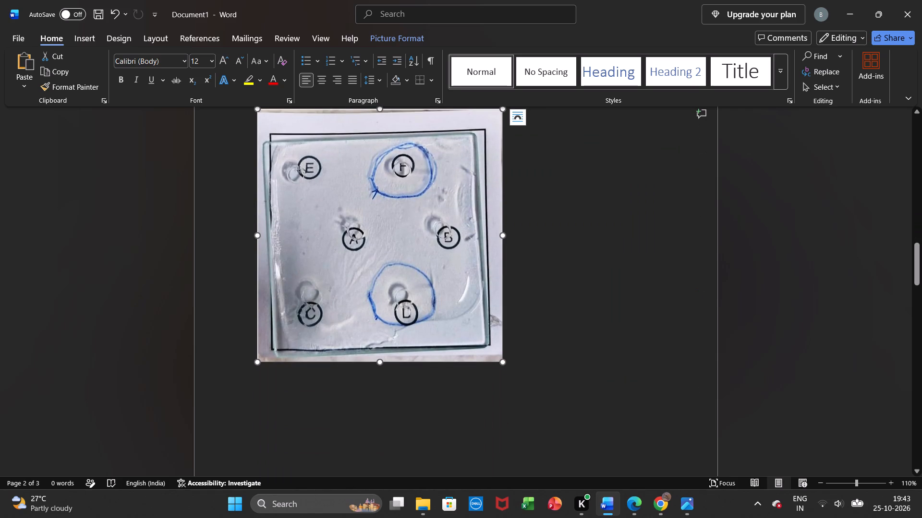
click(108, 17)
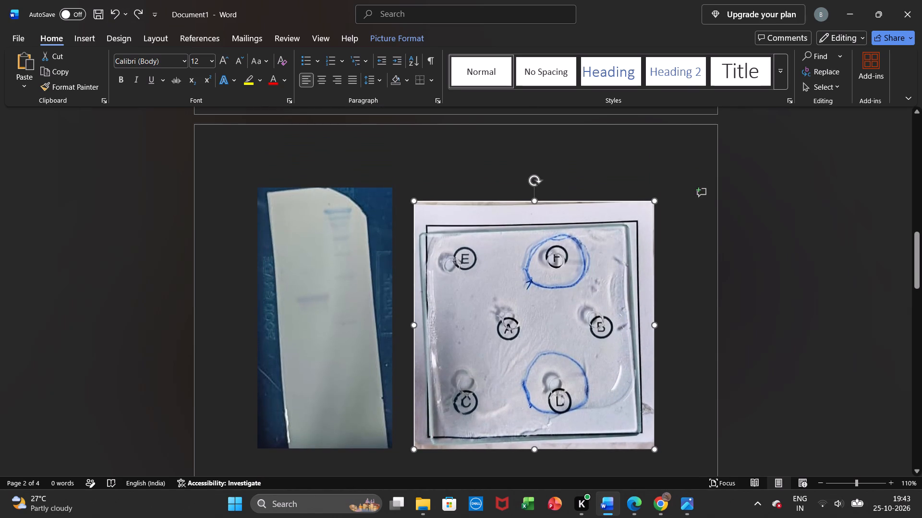
Delete one space between the blot membrane photo and the gel plate photo to narrow the gap.
click(397, 290)
key(BackSpace)
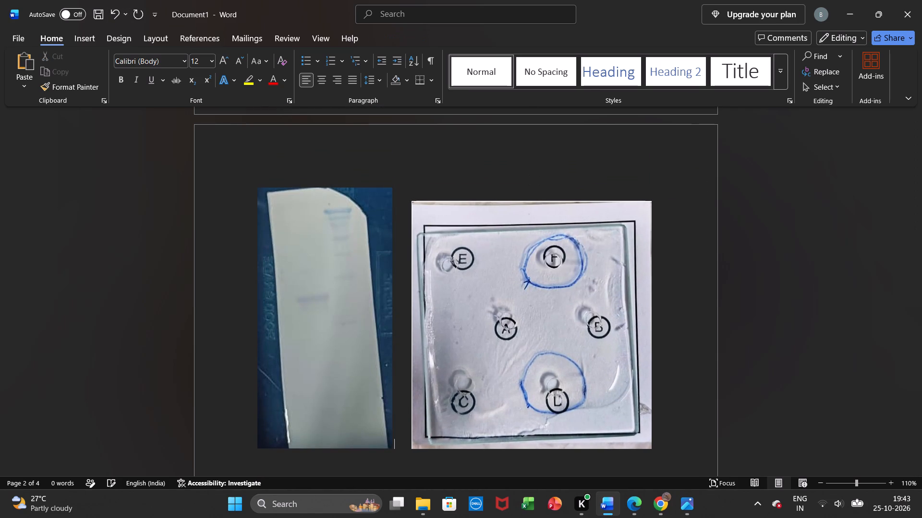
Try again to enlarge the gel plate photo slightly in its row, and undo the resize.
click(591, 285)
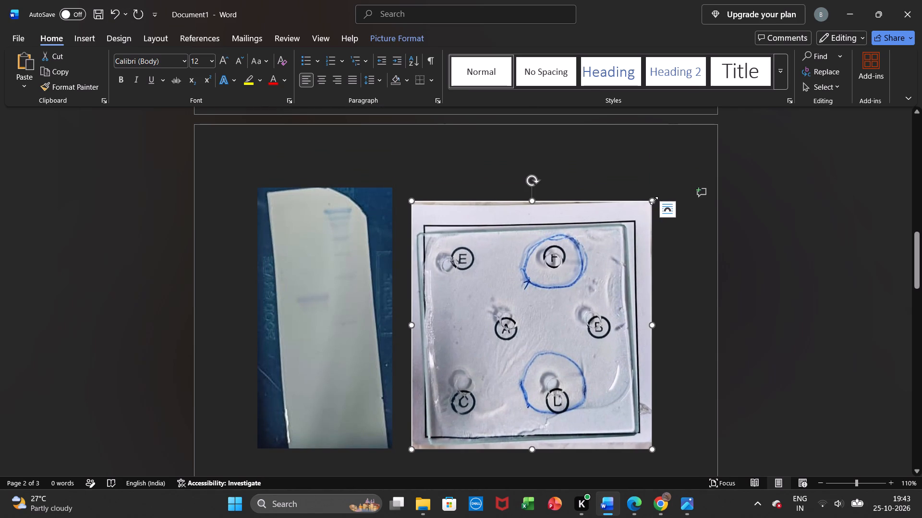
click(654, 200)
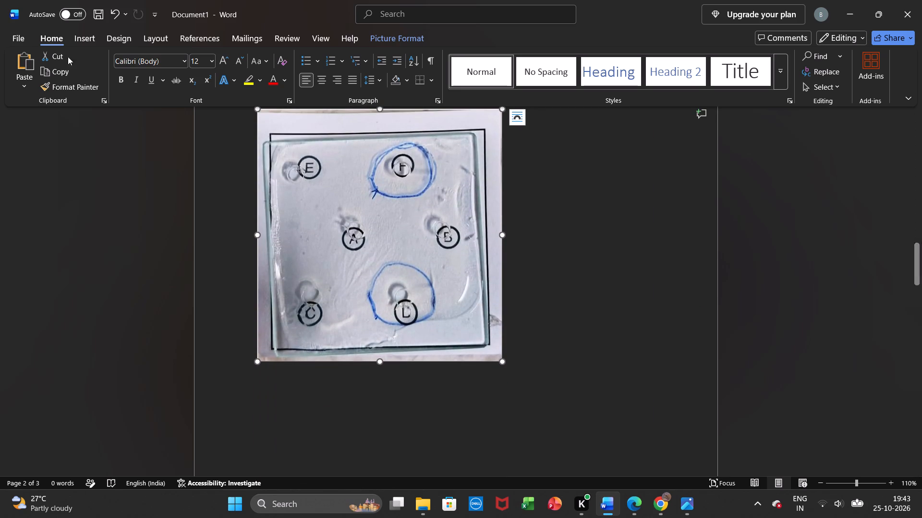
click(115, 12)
Crop a thin strip off the blot membrane photo's left side to 5.2 cm wide, and add a blank line above the photo row.
click(320, 260)
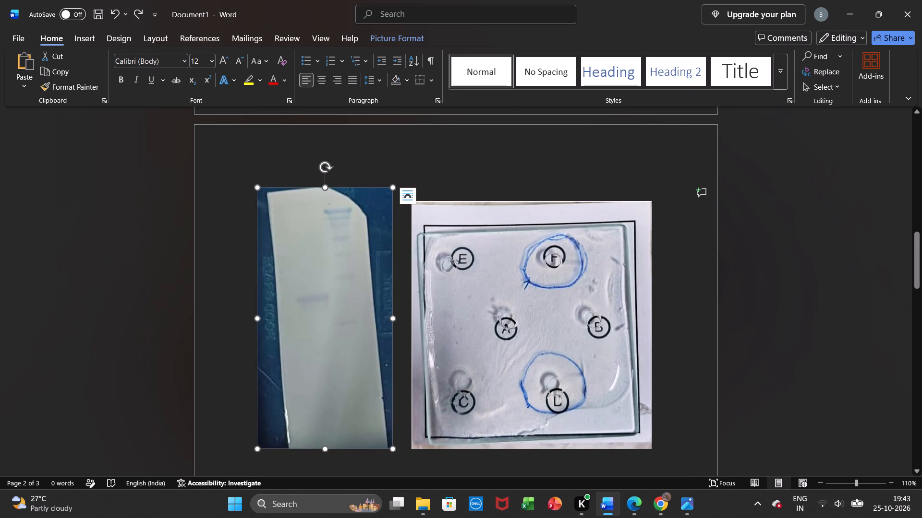
double_click(328, 275)
click(813, 66)
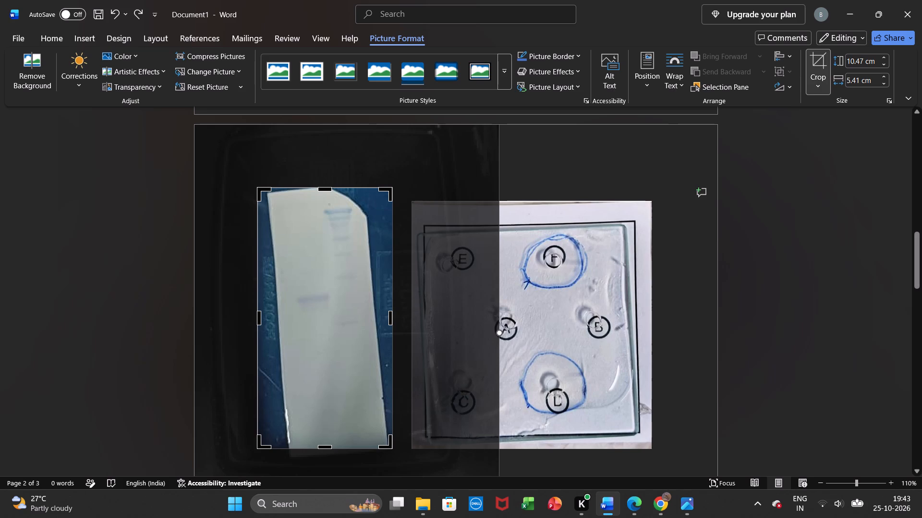
drag(258, 321, 263, 321)
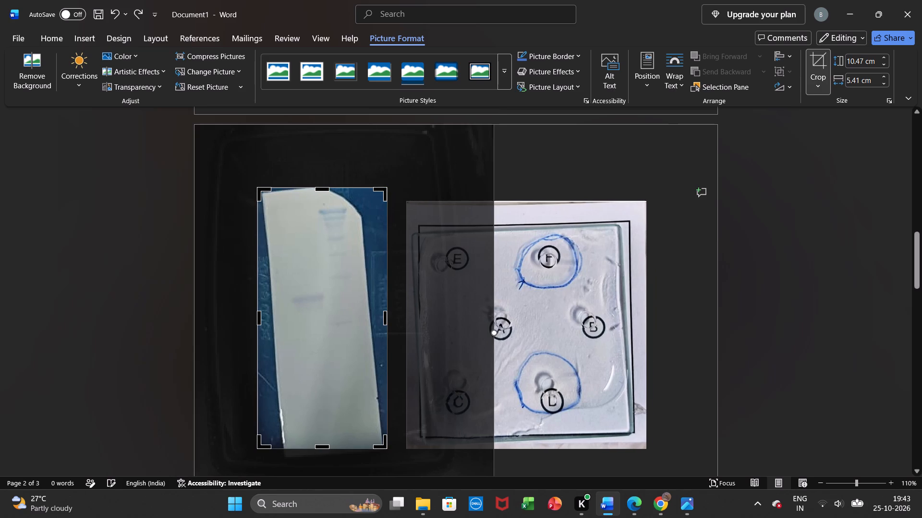
key(Return)
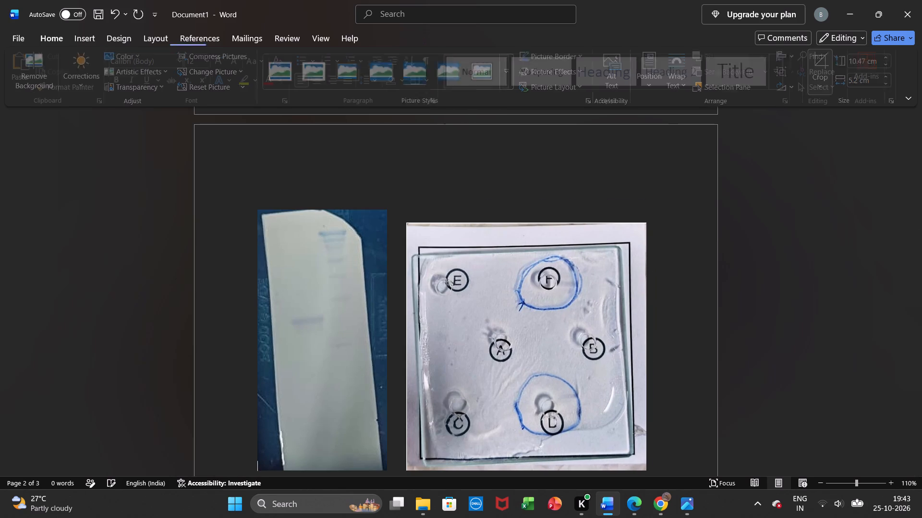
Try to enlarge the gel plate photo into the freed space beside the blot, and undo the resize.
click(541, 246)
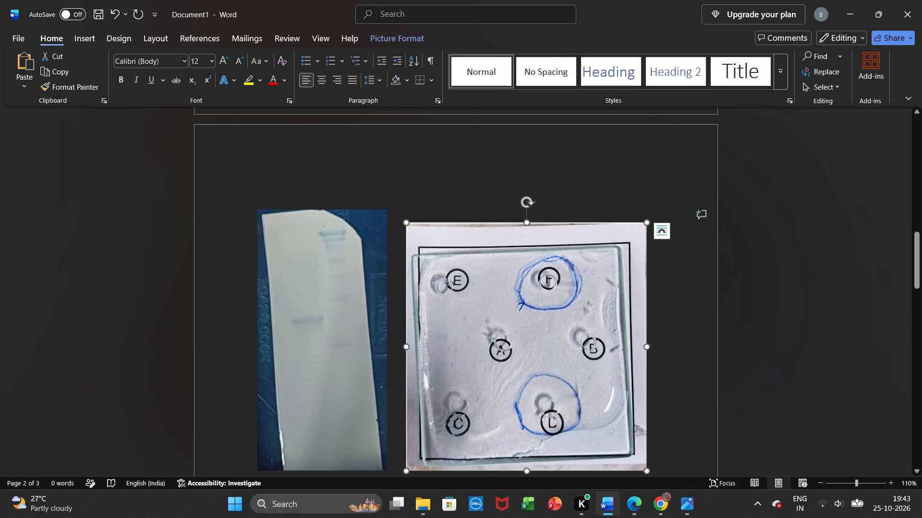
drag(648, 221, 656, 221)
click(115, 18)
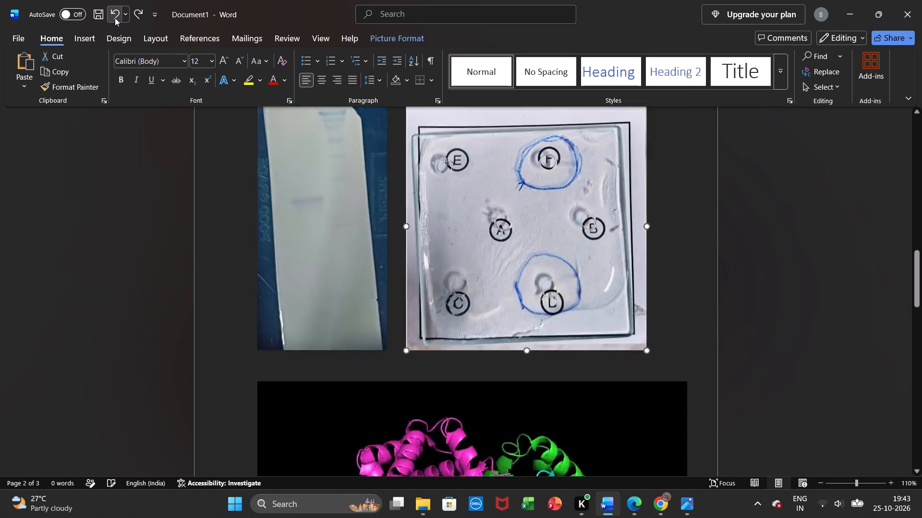
Enlarge the gel plate photo very slightly, keeping it on the same line as the blot membrane photo.
click(648, 201)
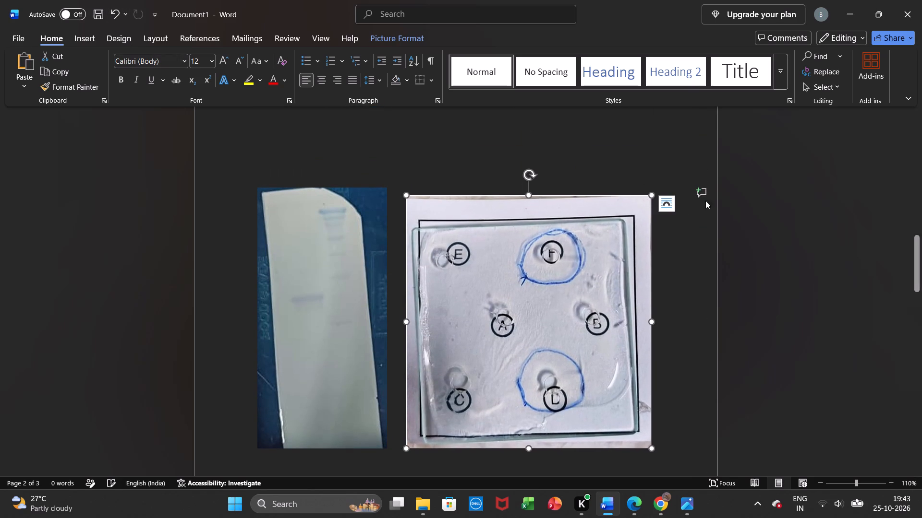
click(745, 208)
Review the image arrangement across all three pages, including the ELISA images, the second-page layout and the stained gel photo.
scroll(745, 208, down, 4)
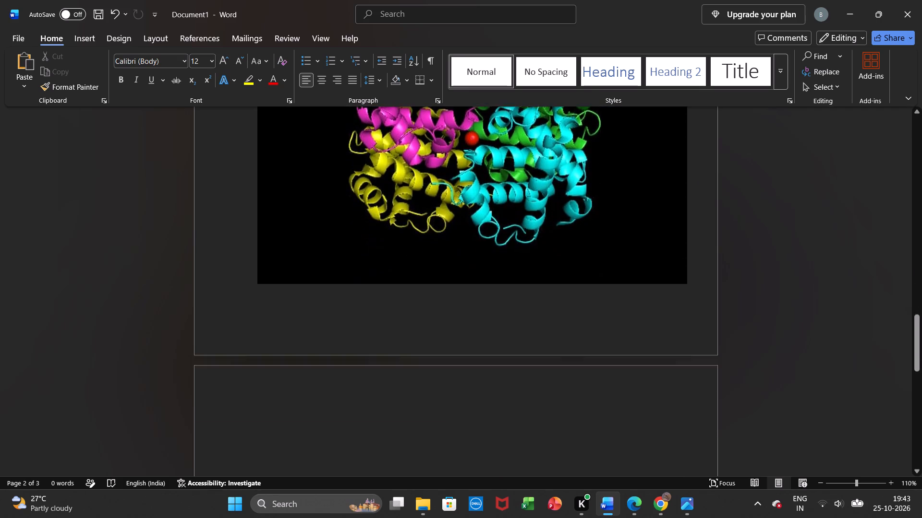
scroll(745, 208, down, 2)
ctrl+scroll(464, 232, down, 4)
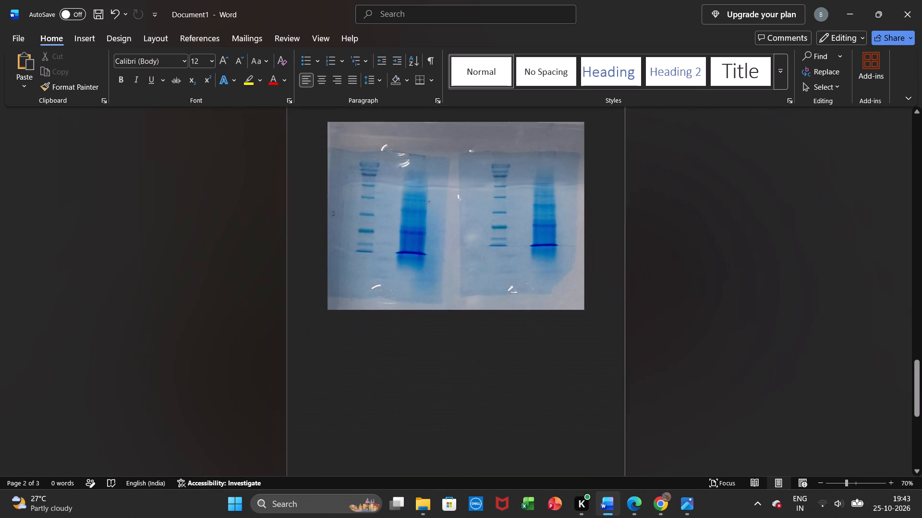
scroll(464, 232, up, 1)
click(401, 265)
scroll(401, 265, up, 3)
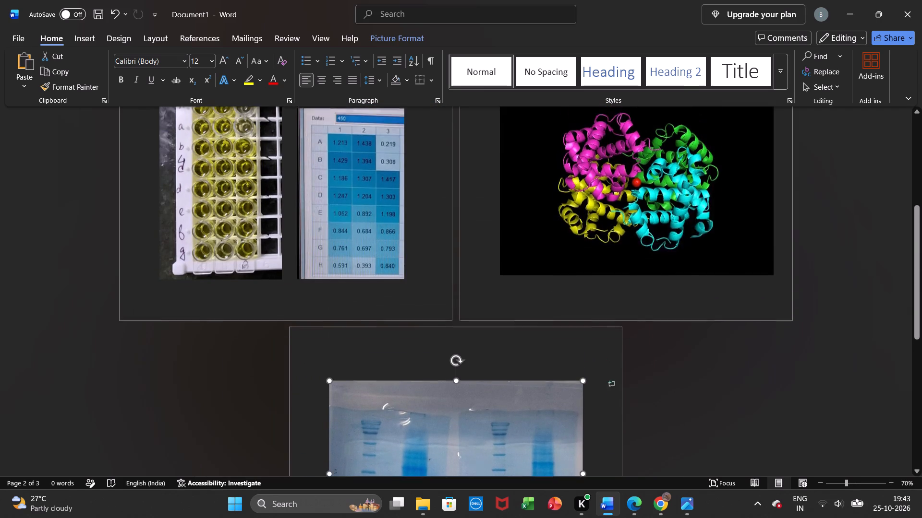
scroll(401, 265, up, 2)
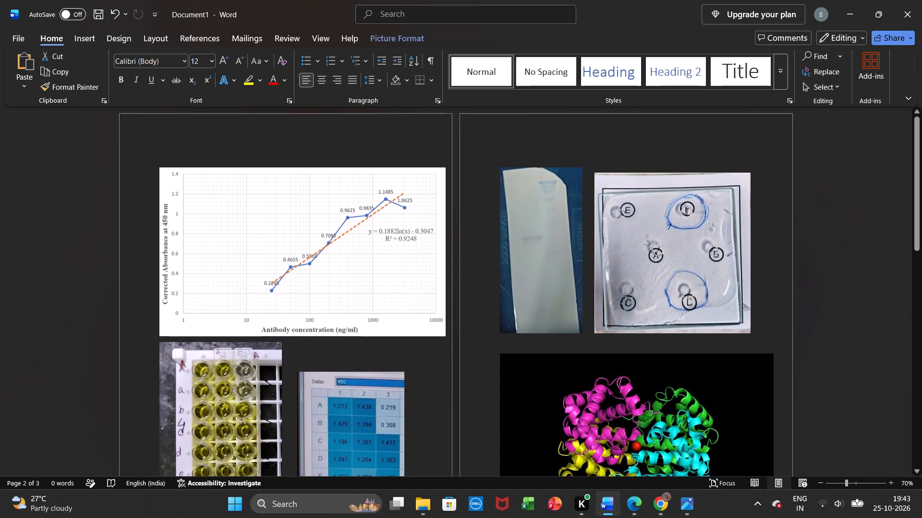
scroll(305, 264, down, 1)
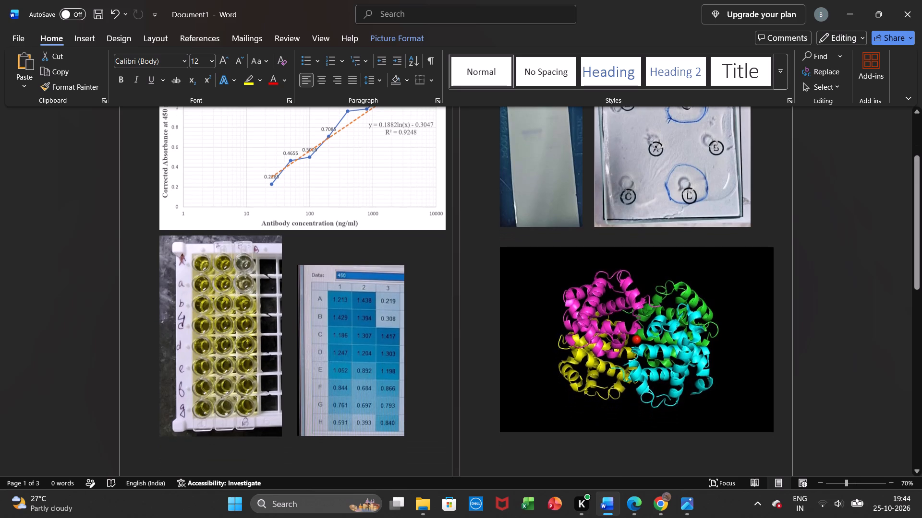
scroll(305, 264, up, 2)
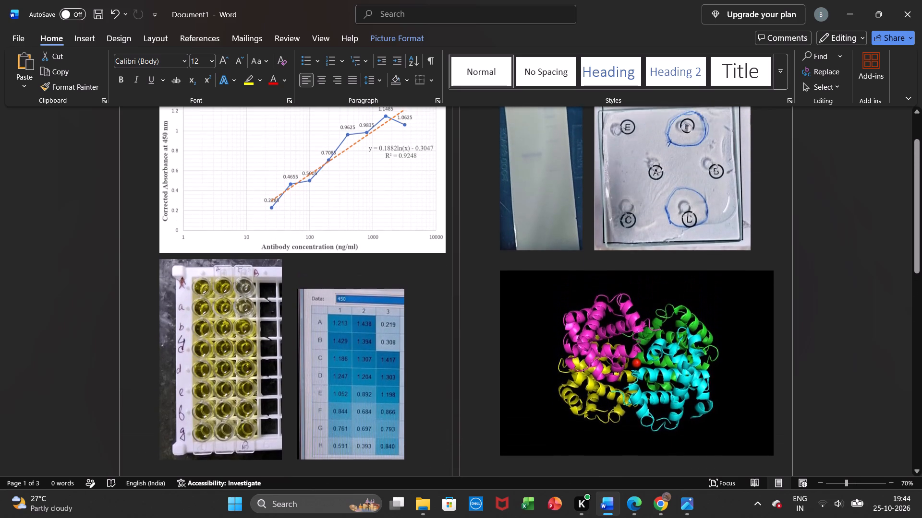
scroll(305, 264, up, 1)
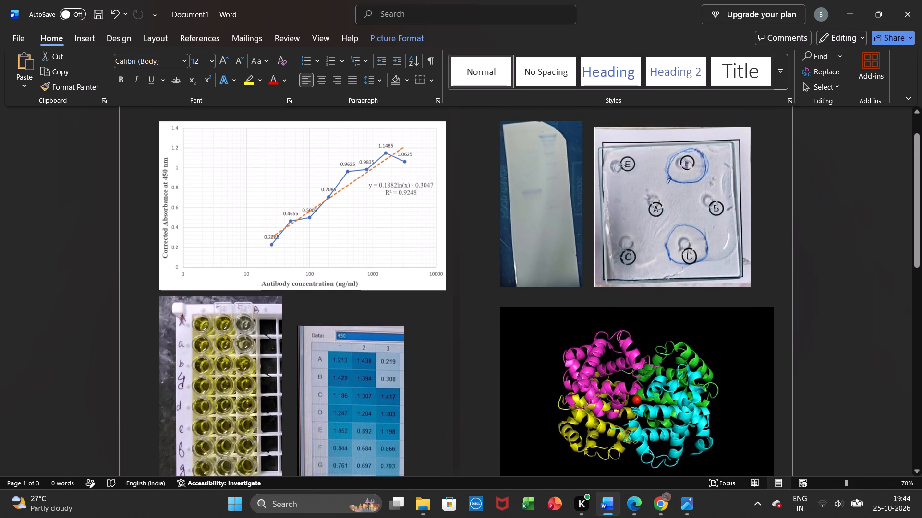
scroll(305, 264, up, 1)
scroll(305, 264, down, 3)
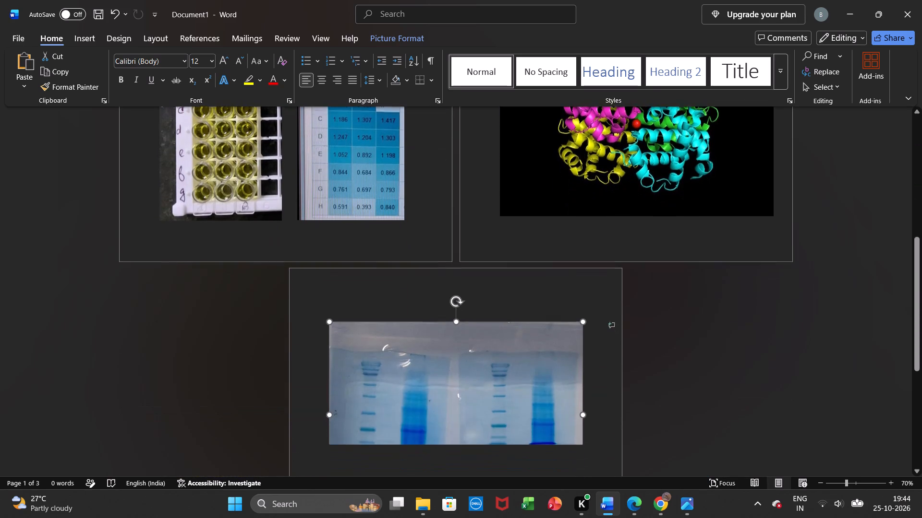
scroll(305, 264, down, 1)
ctrl+scroll(837, 291, up, 4)
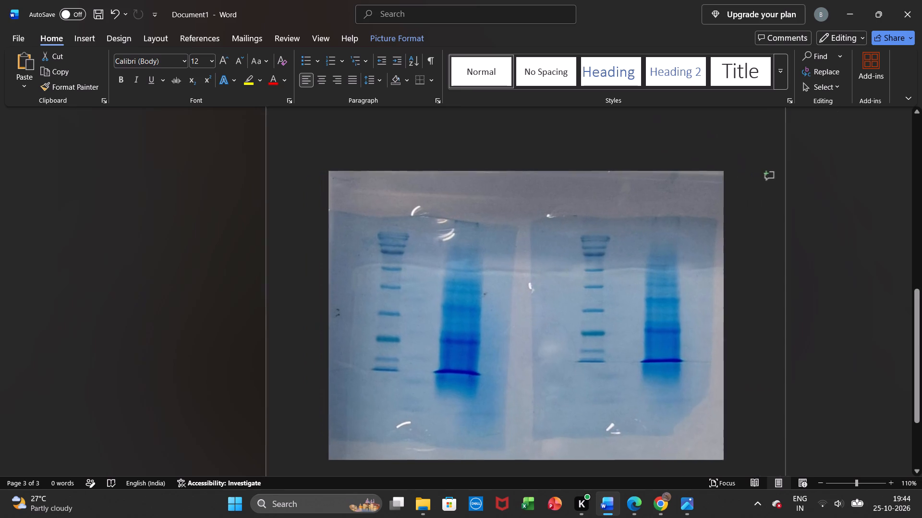
Select the stained gel photo on page three and preview its sharpening and brightness/contrast corrections.
click(431, 233)
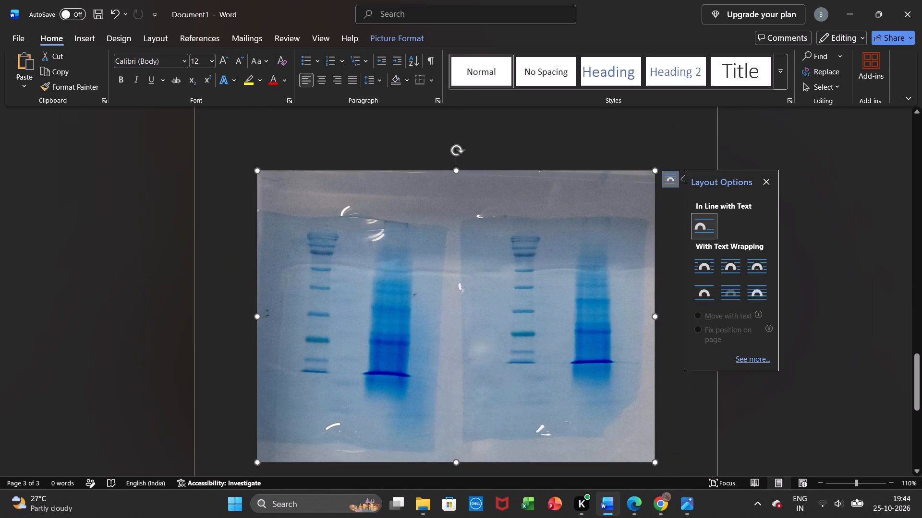
click(907, 215)
click(484, 190)
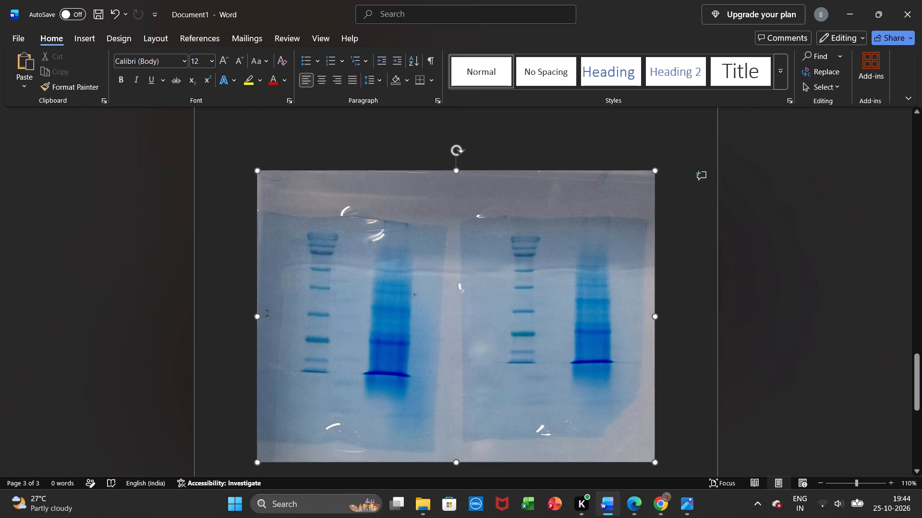
click(111, 41)
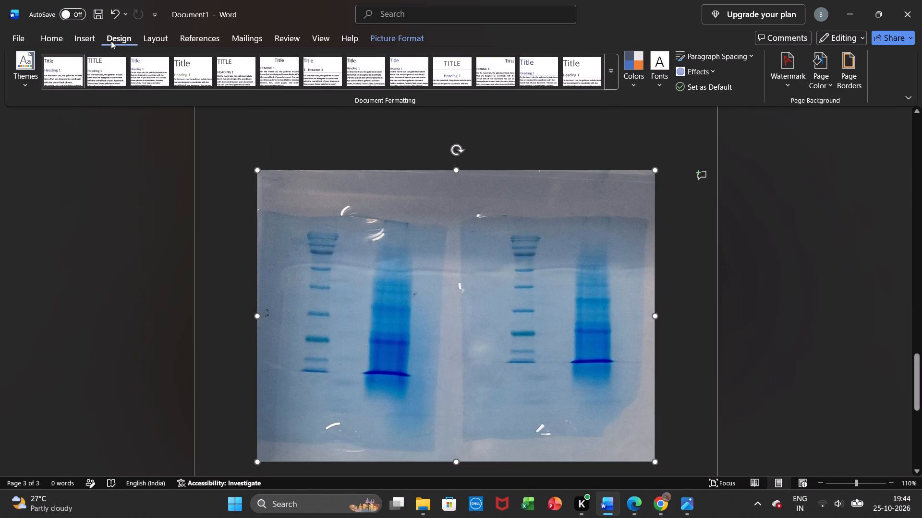
click(63, 35)
click(390, 40)
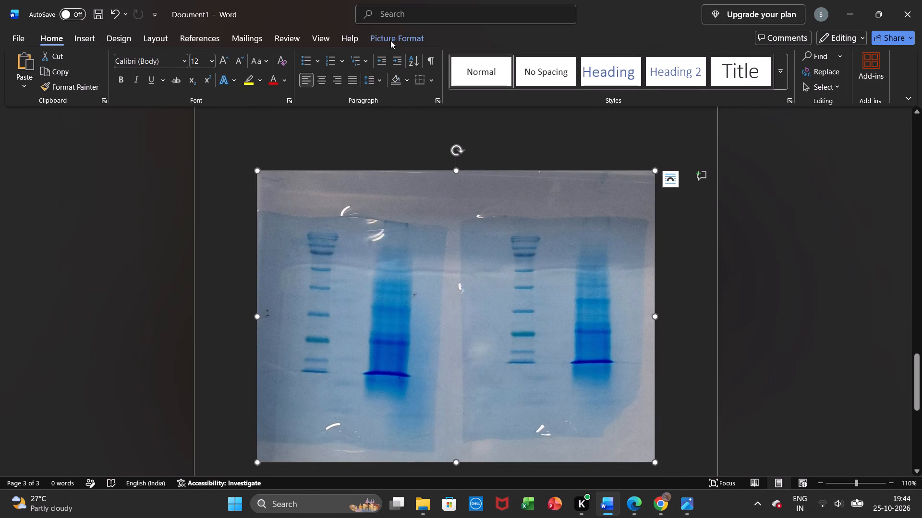
click(90, 71)
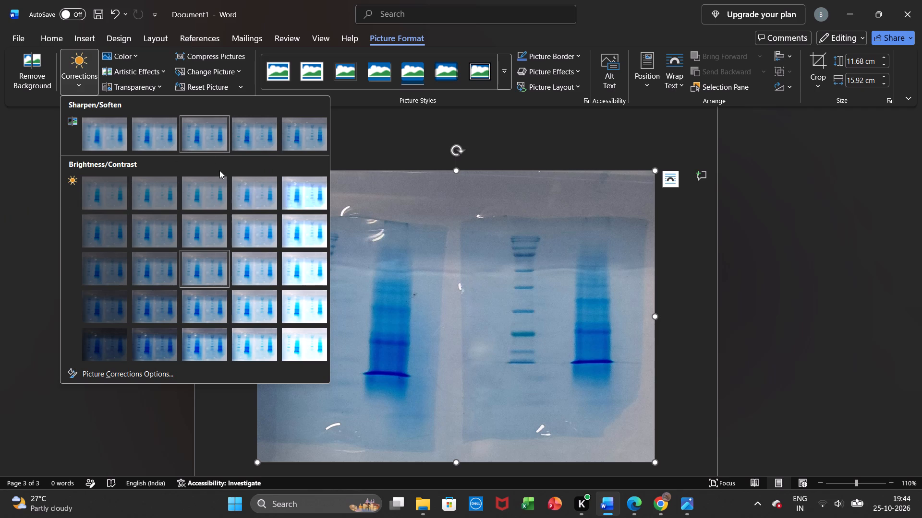
Apply the strongest sharpening preset to the stained gel photo on page three.
click(292, 147)
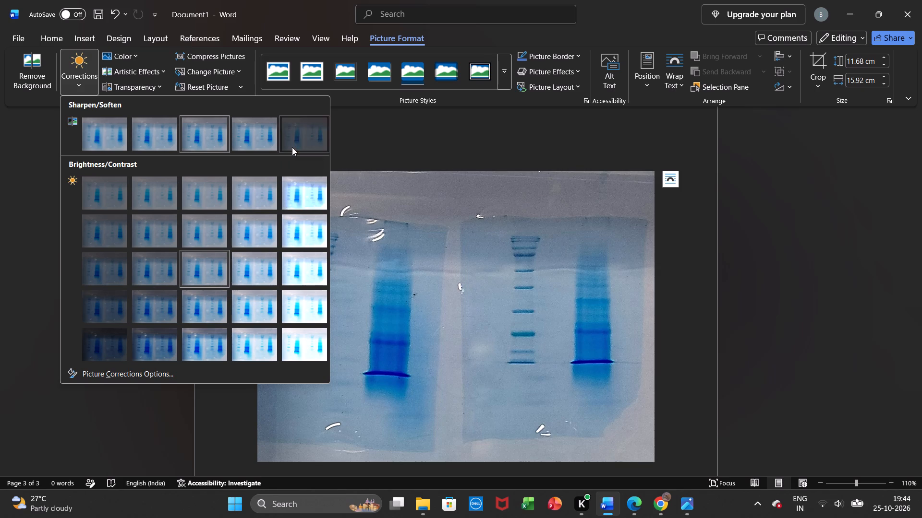
click(801, 310)
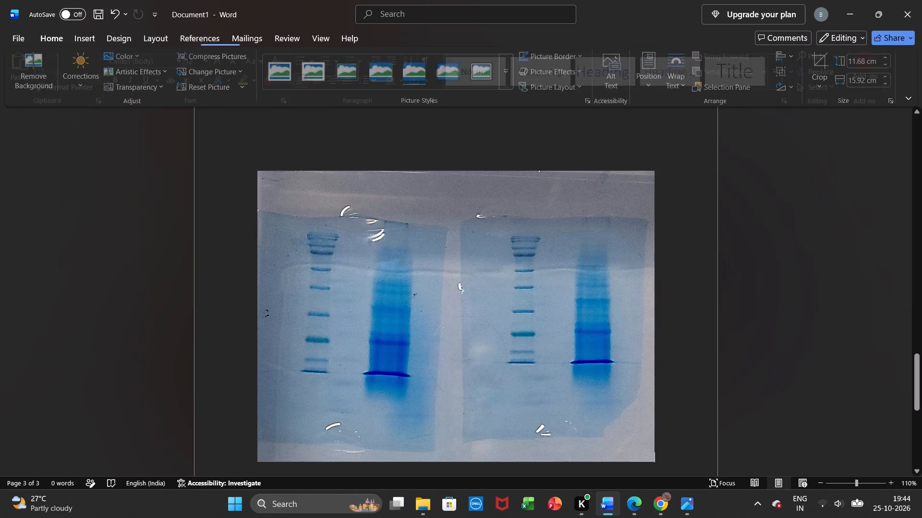
Reselect the stained gel photo and open its sharpening and brightness/contrast correction presets.
click(388, 172)
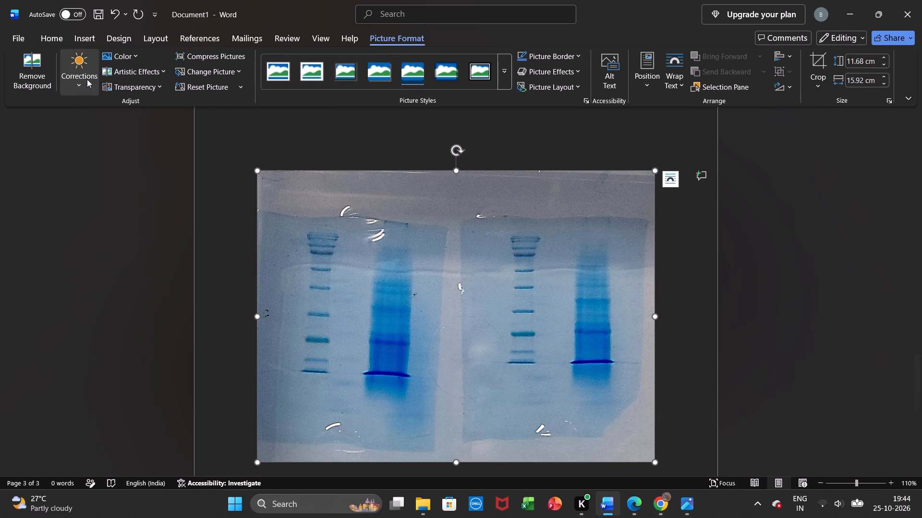
click(87, 79)
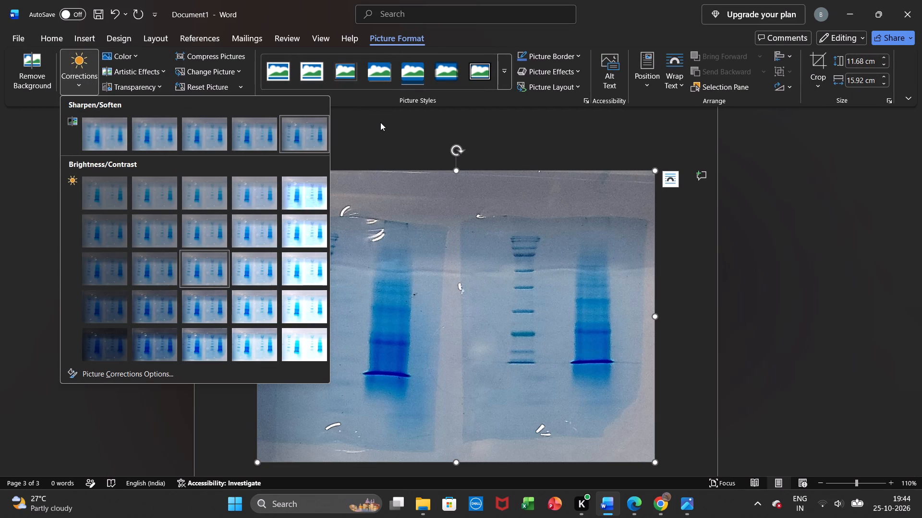
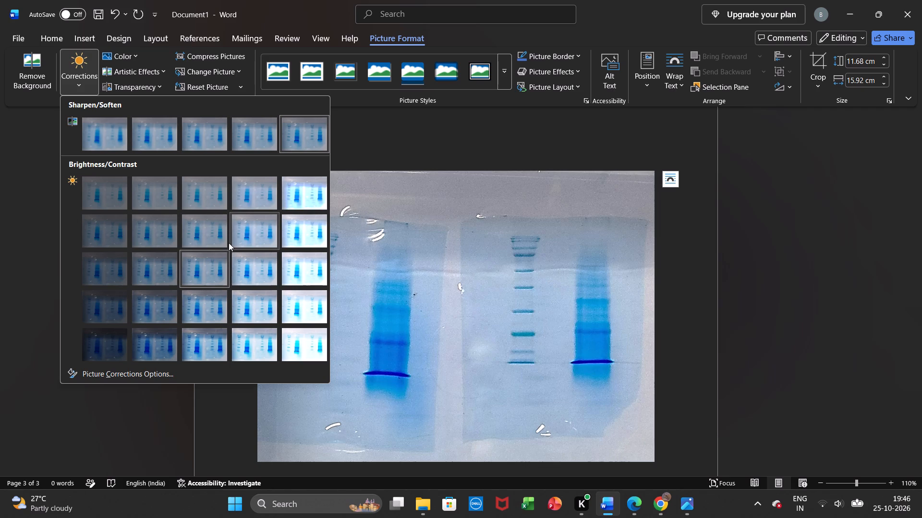
Apply the Brightness: +20% Contrast: -20% correction to the stained gel photo on page three.
click(257, 224)
click(808, 207)
Scale the stained gel photo on page three down proportionally to roughly four-fifths of the text width.
scroll(808, 207, down, 1)
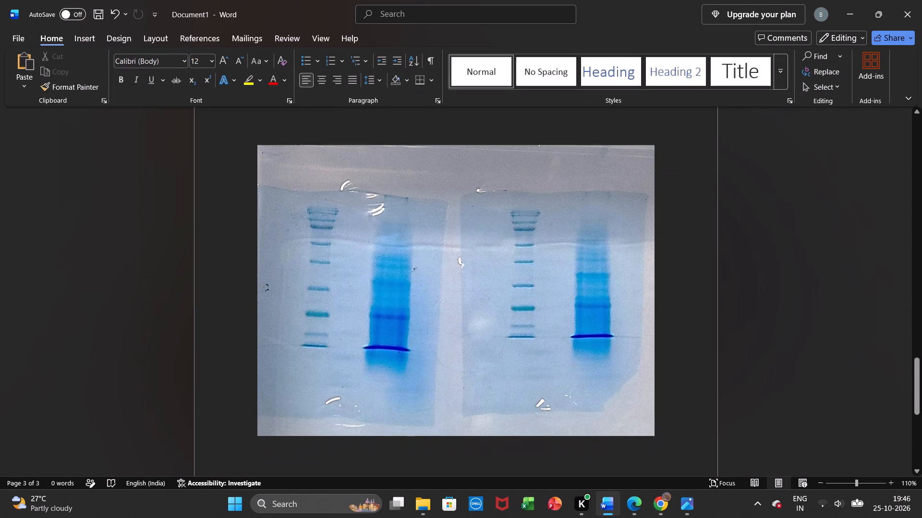
scroll(808, 207, down, 1)
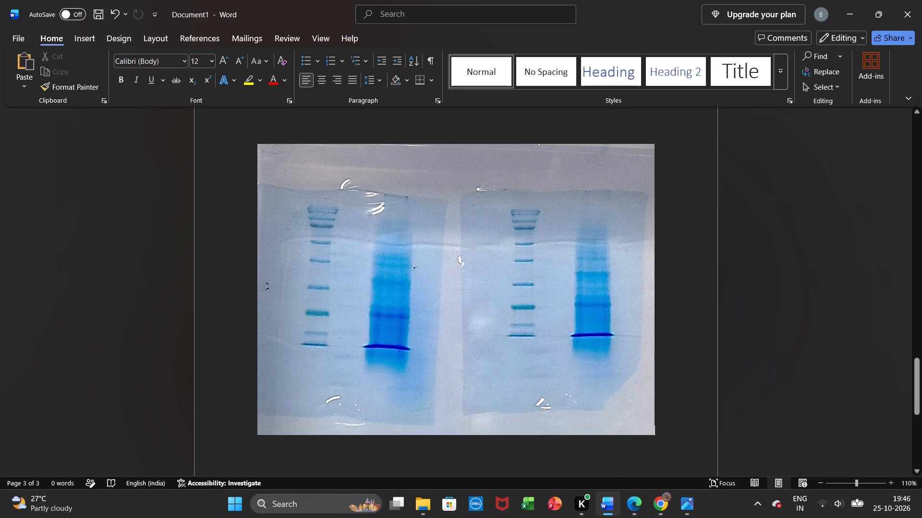
scroll(794, 276, up, 2)
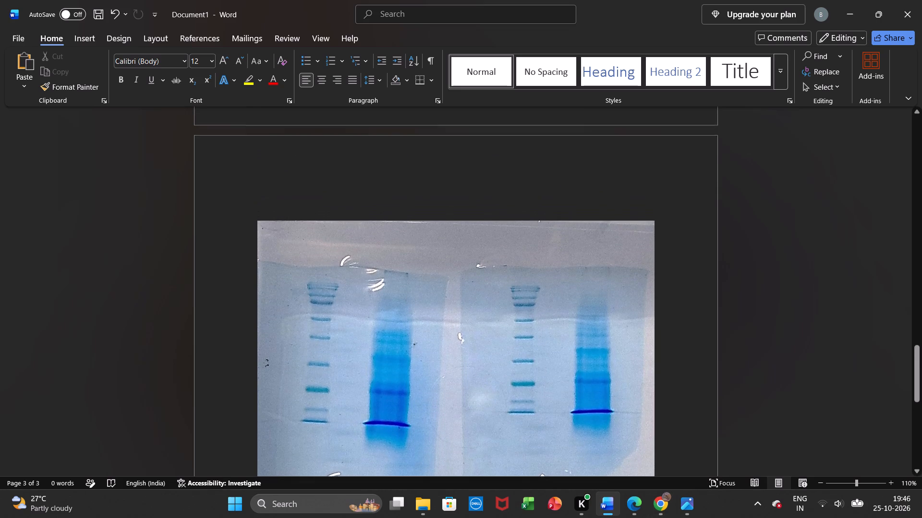
scroll(794, 276, up, 2)
scroll(794, 276, down, 2)
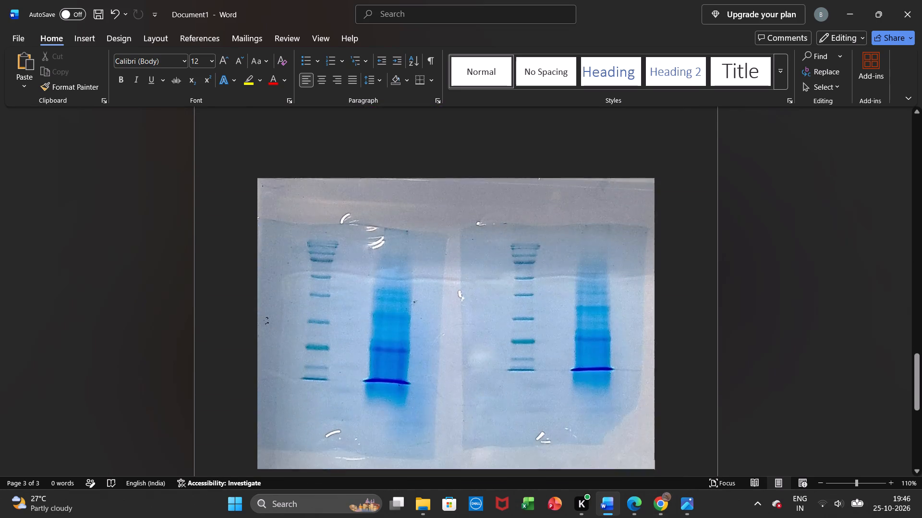
scroll(794, 276, down, 2)
click(517, 311)
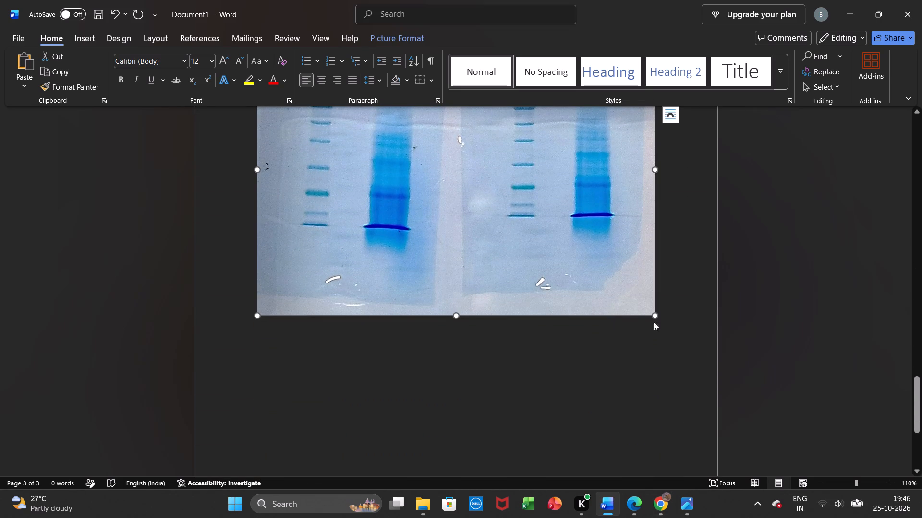
drag(656, 317, 606, 260)
ctrl+scroll(606, 260, down, 9)
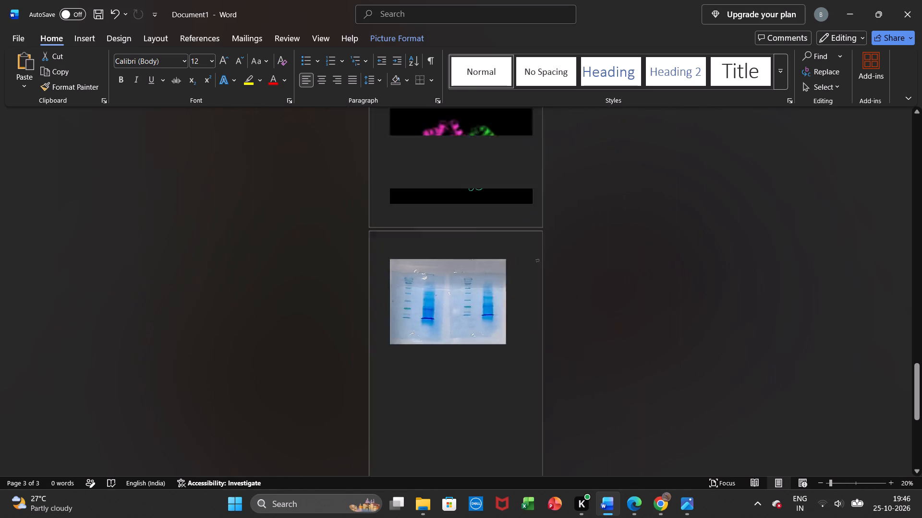
ctrl+scroll(606, 260, up, 3)
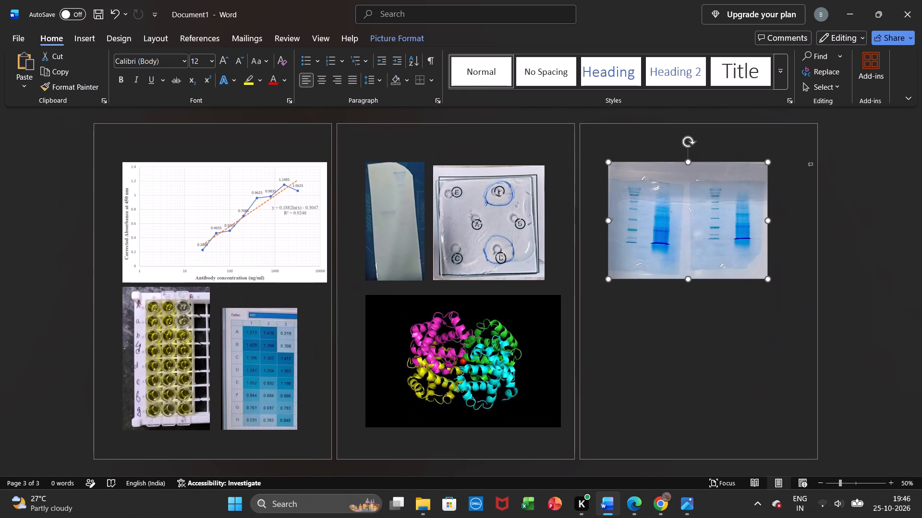
drag(769, 279, 774, 281)
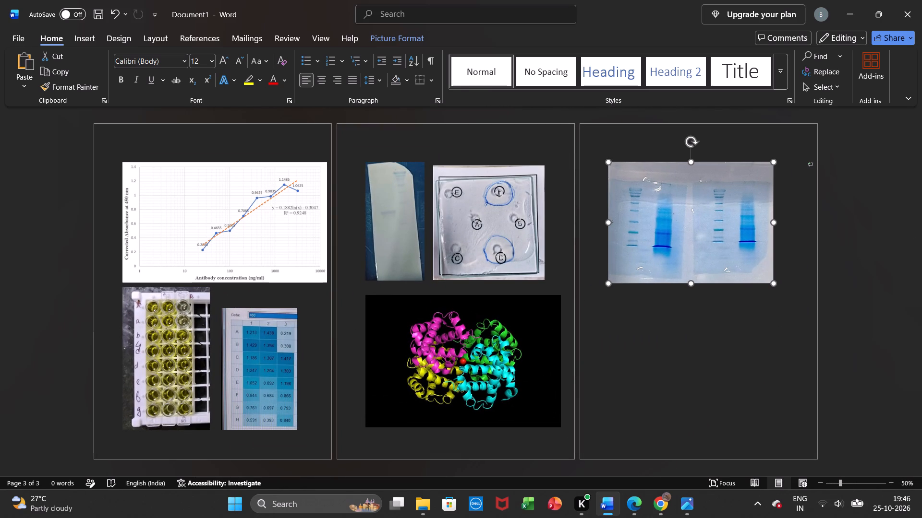
drag(774, 281, 775, 282)
click(846, 276)
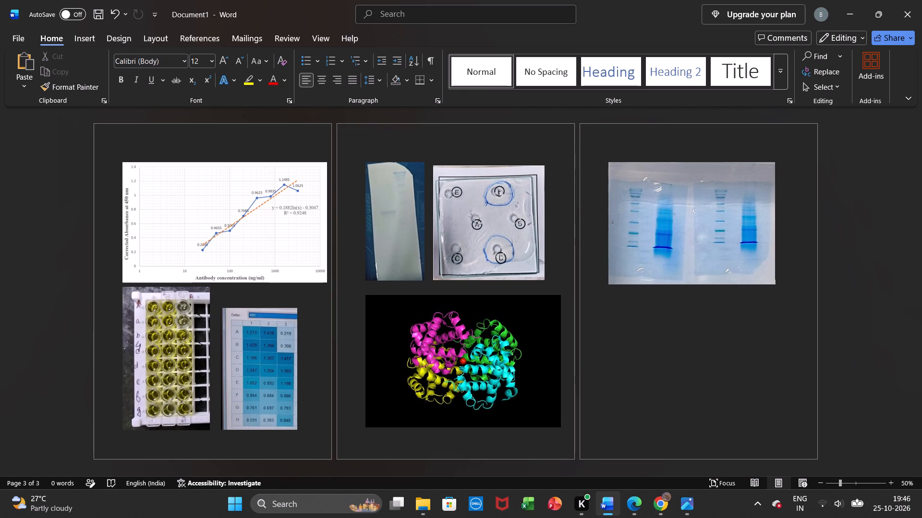
Turn on AutoSave by uploading the document to the personal OneDrive under the name Document1.
ctrl+scroll(846, 276, up, 2)
ctrl+scroll(846, 276, down, 1)
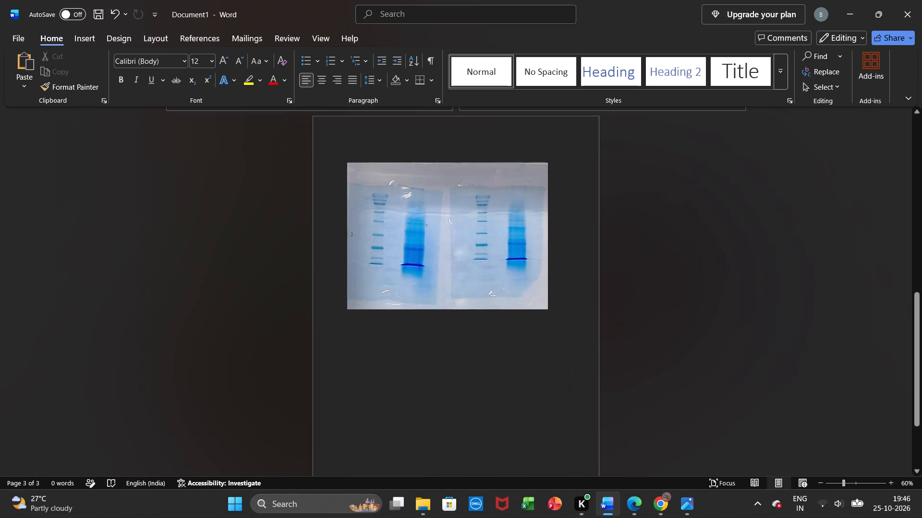
scroll(846, 276, down, 1)
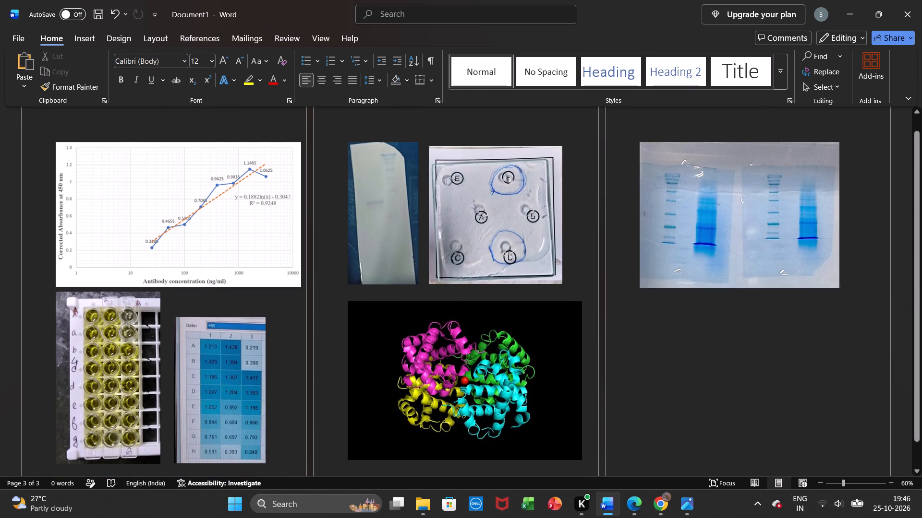
scroll(846, 276, down, 2)
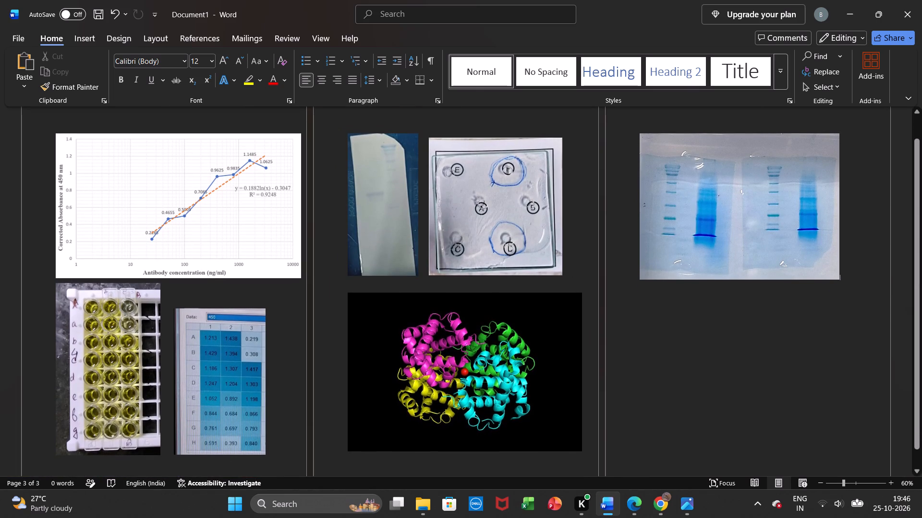
scroll(846, 276, down, 1)
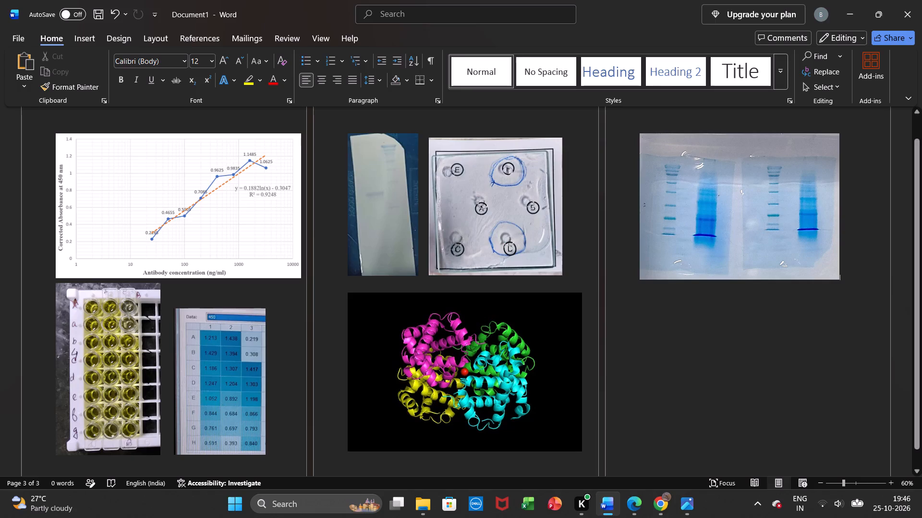
click(69, 9)
click(432, 201)
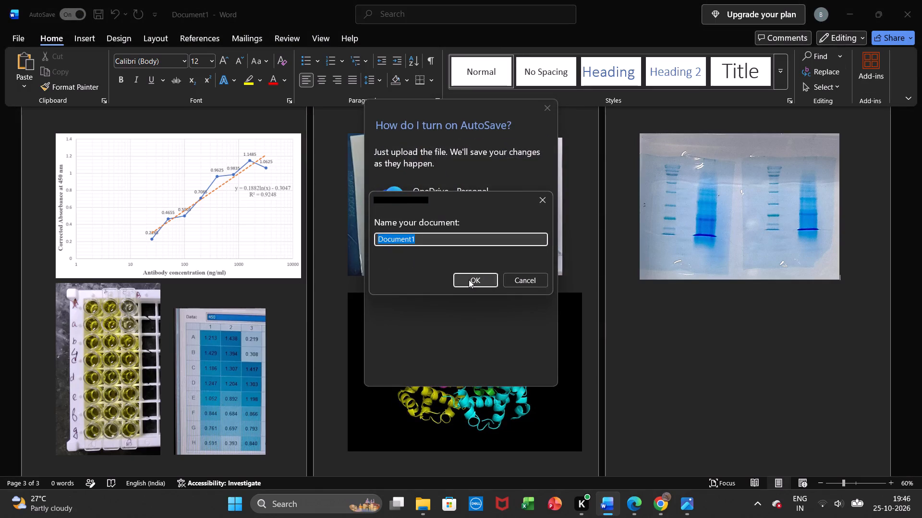
click(469, 280)
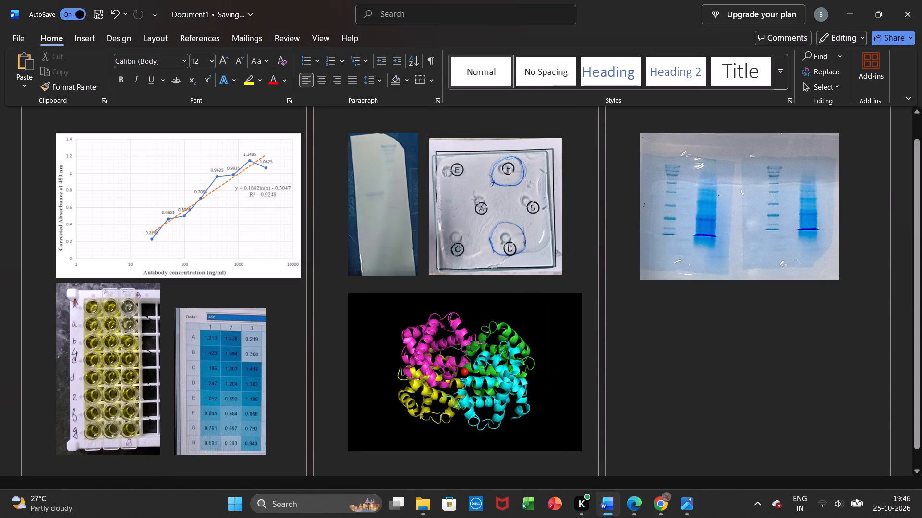
Open the options for saving a copy of the document.
click(22, 34)
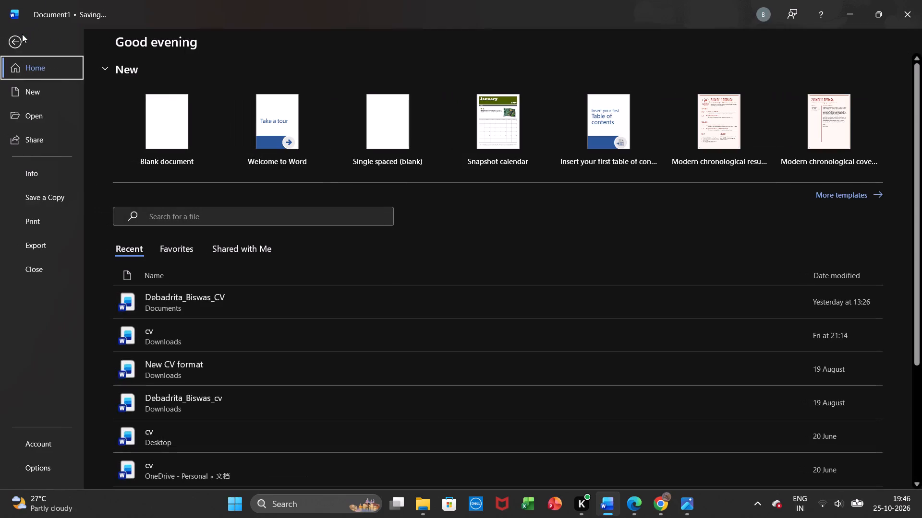
click(37, 191)
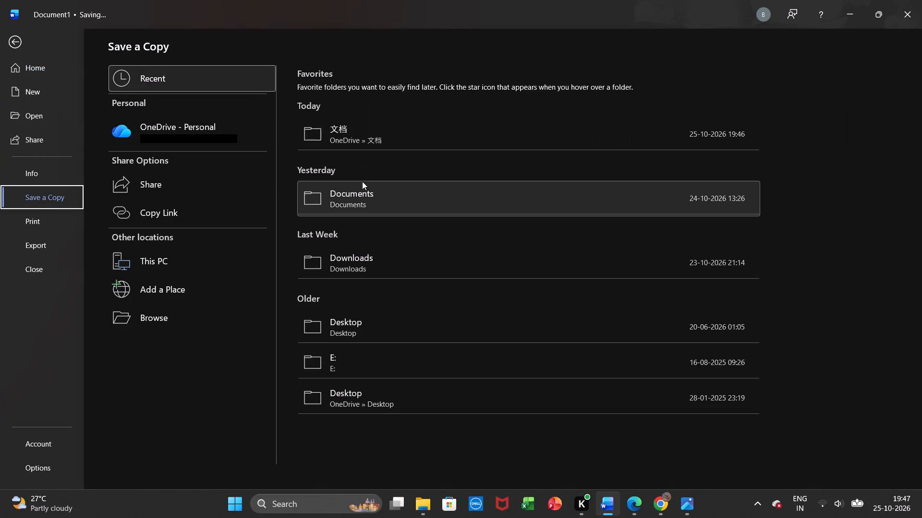
Save a copy of the document as a PDF named Document1 in the Downloads folder.
click(333, 244)
click(333, 256)
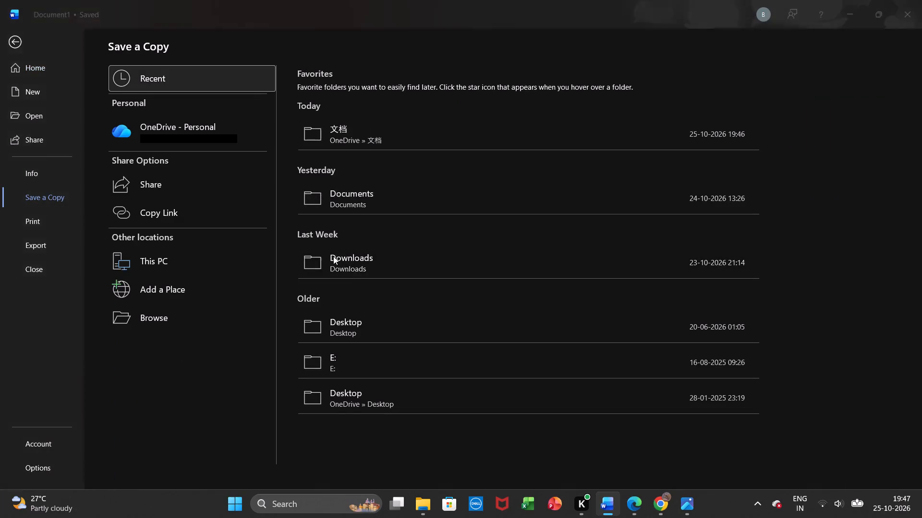
click(388, 219)
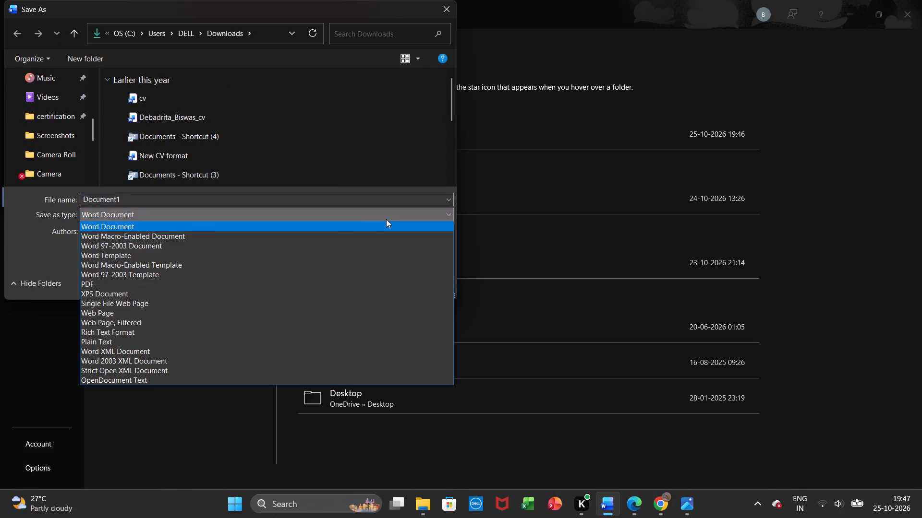
click(102, 283)
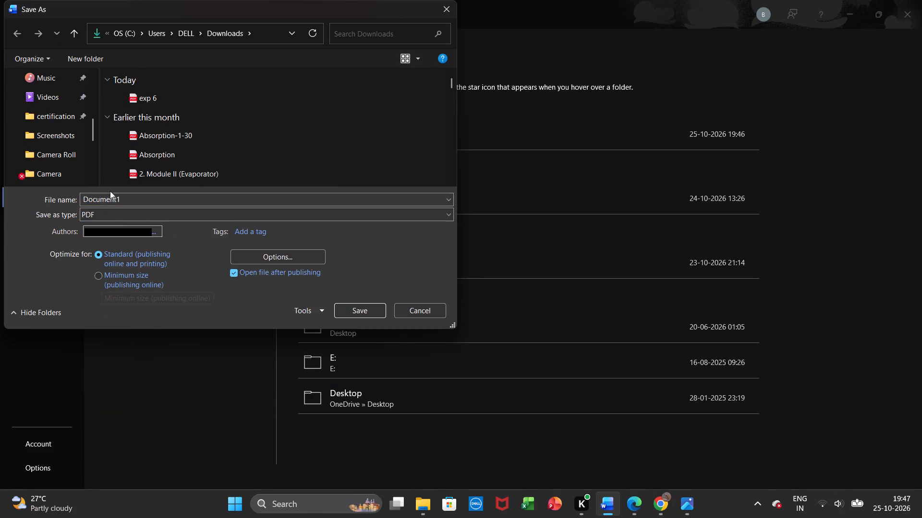
scroll(52, 130, up, 1)
scroll(47, 150, down, 1)
click(42, 140)
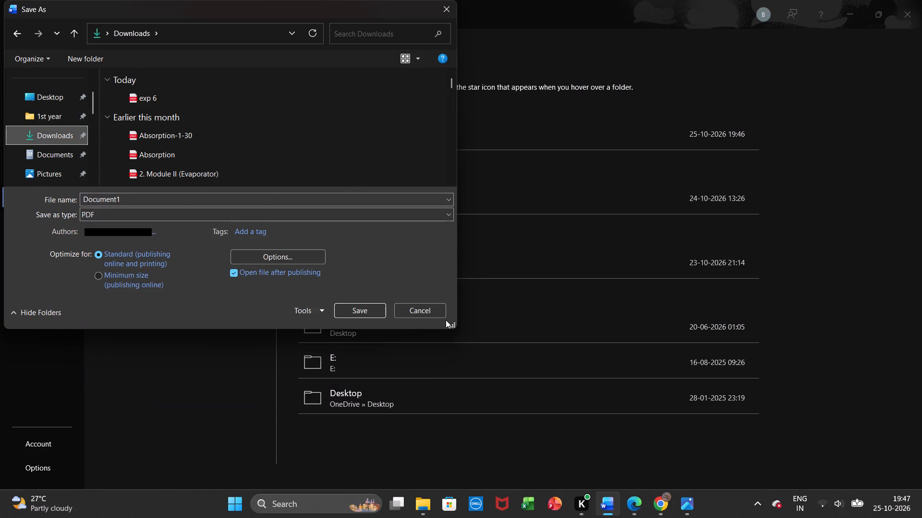